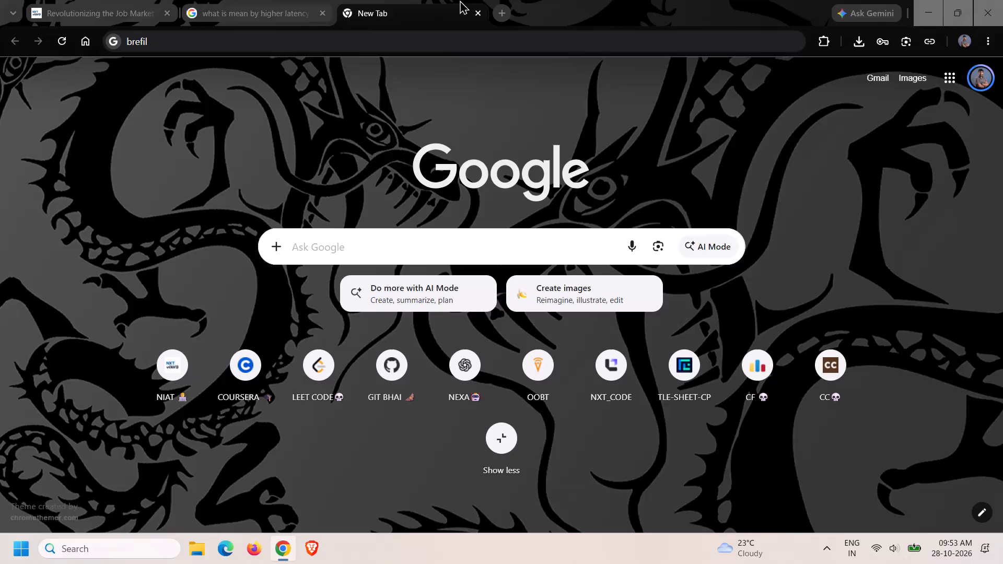
Open the curriculum in the NxtWave learning portal and expand the Year 3 Semester 5 subjects.
{"action": "left_click", "coordinate": [74, 0]}
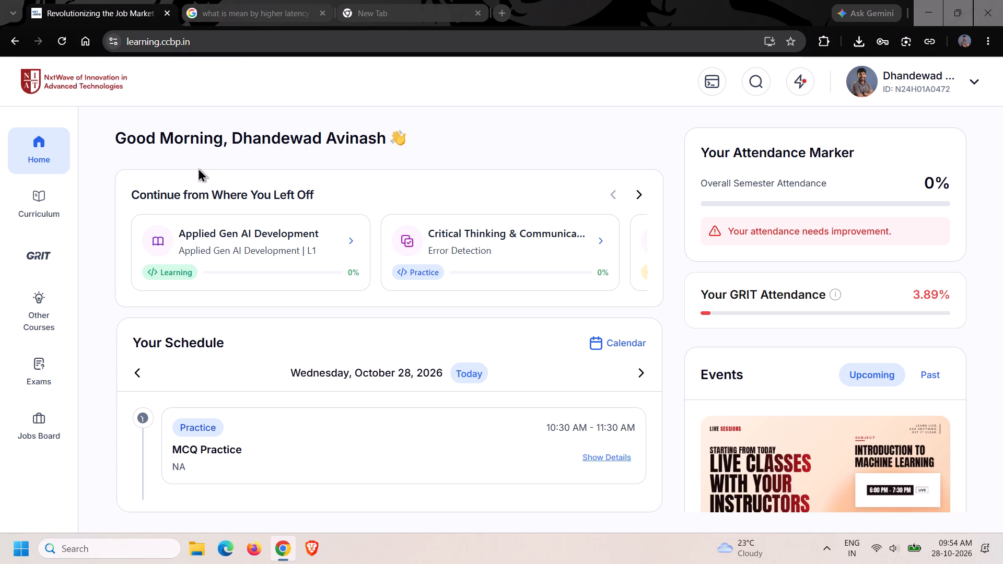
{"action": "left_click", "coordinate": [48, 193]}
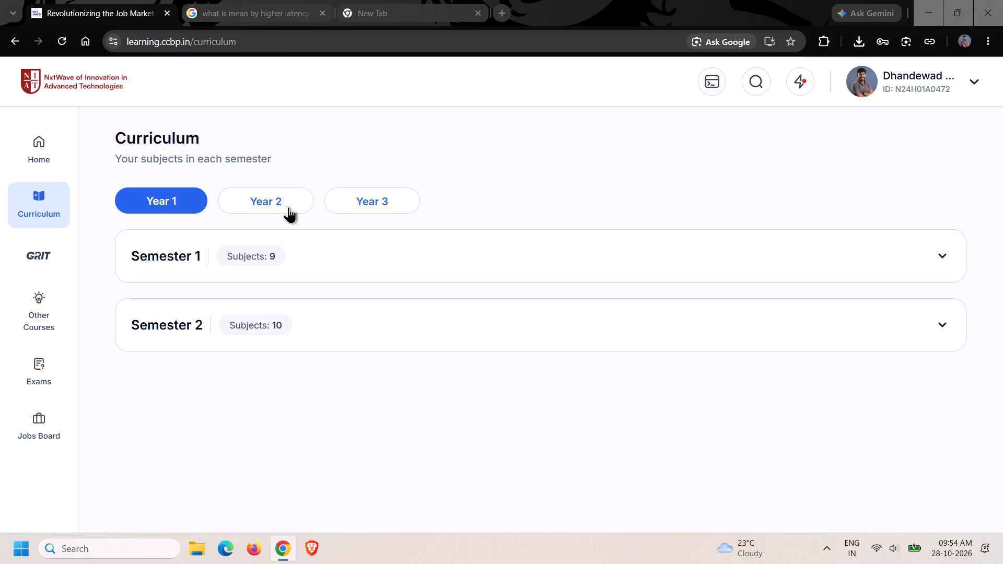
{"action": "left_click", "coordinate": [278, 202]}
{"action": "left_click", "coordinate": [368, 200]}
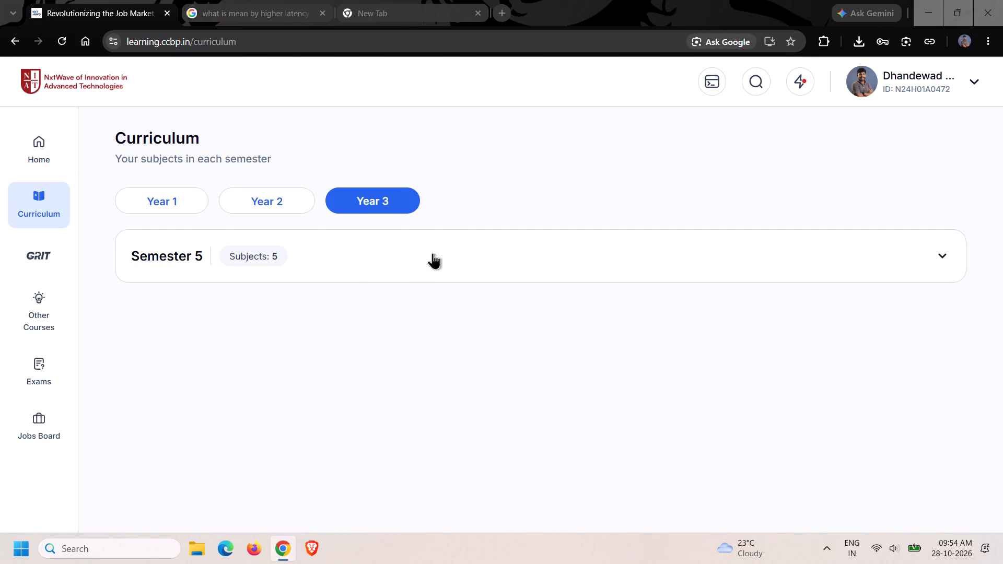
{"action": "left_click", "coordinate": [374, 268]}
{"action": "scroll", "coordinate": [451, 446], "scroll_direction": "down", "scroll_amount": 1}
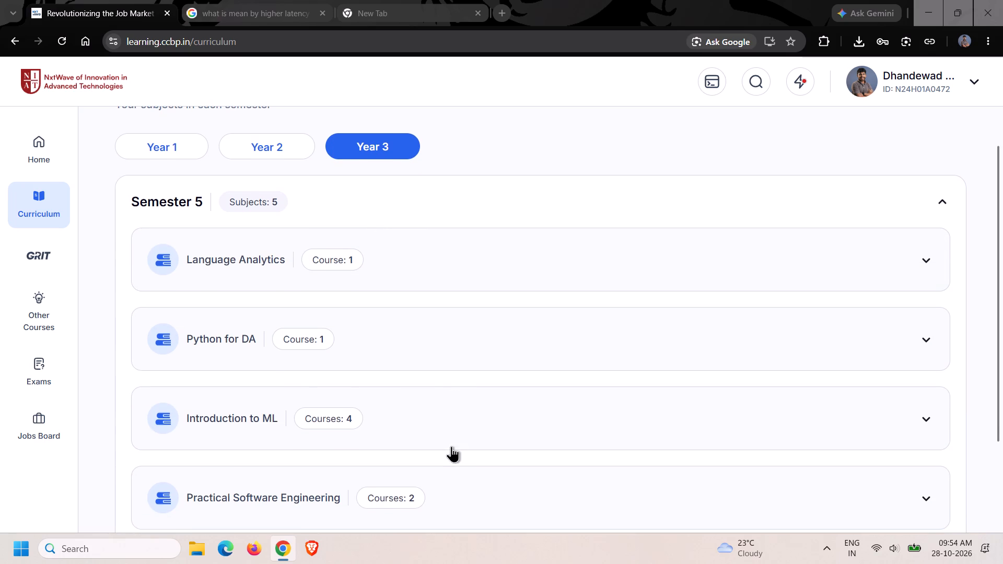
{"action": "scroll", "coordinate": [417, 406], "scroll_direction": "down", "scroll_amount": 3}
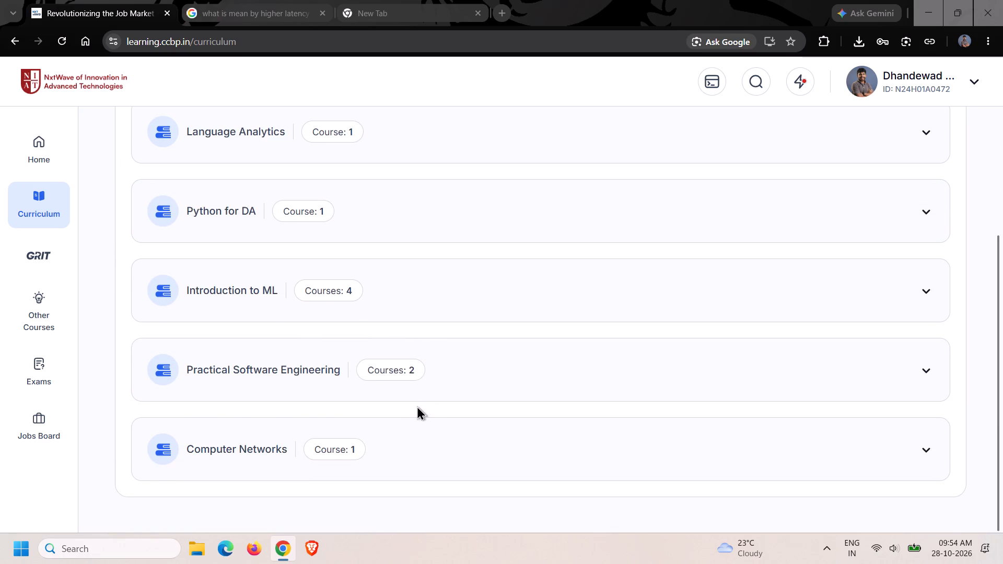
Look through the subjects listed for Year 2 Semester 3 in the curriculum.
{"action": "scroll", "coordinate": [417, 406], "scroll_direction": "up", "scroll_amount": 3}
{"action": "left_click", "coordinate": [279, 188]}
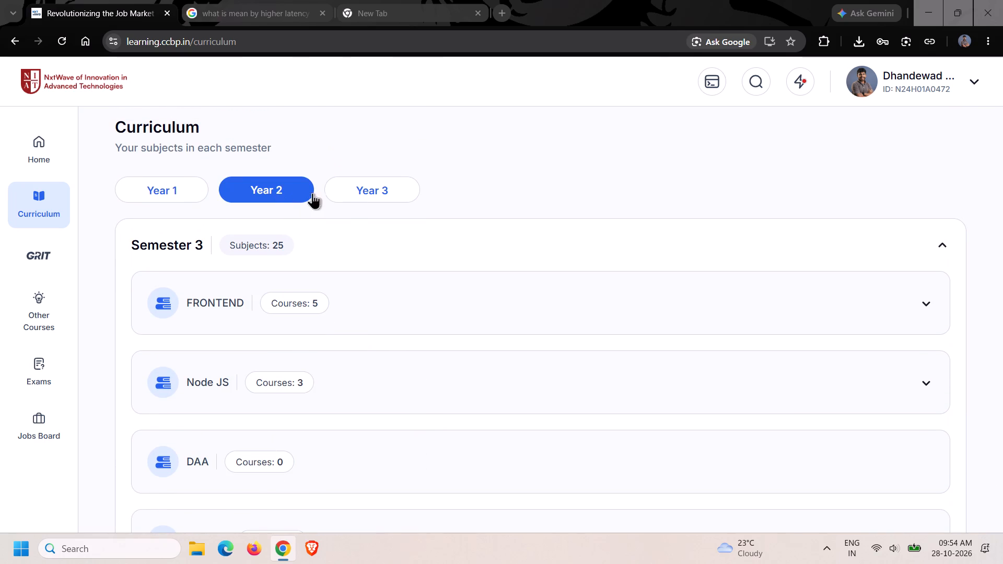
{"action": "scroll", "coordinate": [382, 399], "scroll_direction": "down", "scroll_amount": 3}
{"action": "left_click", "coordinate": [337, 313]}
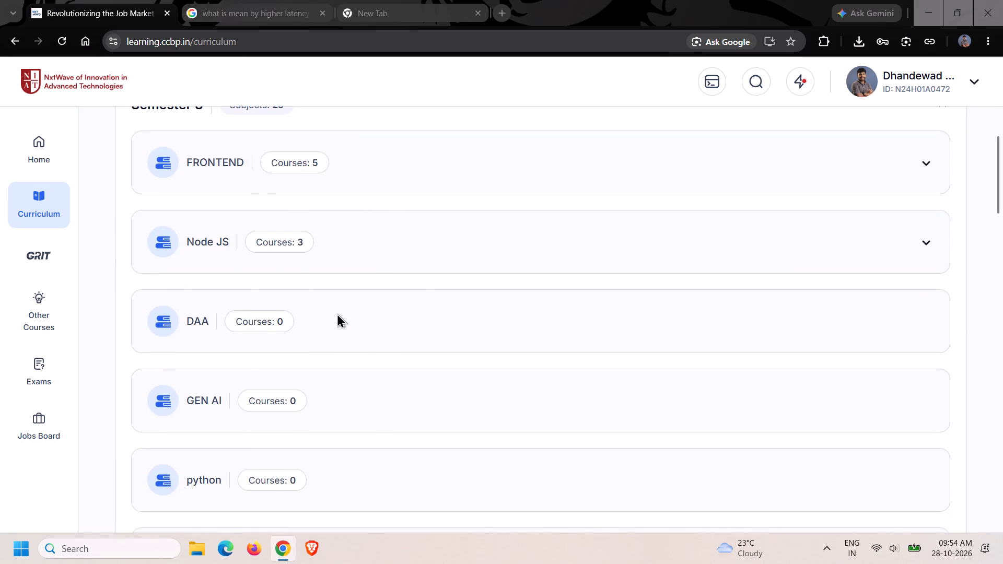
{"action": "scroll", "coordinate": [483, 331], "scroll_direction": "down", "scroll_amount": 5}
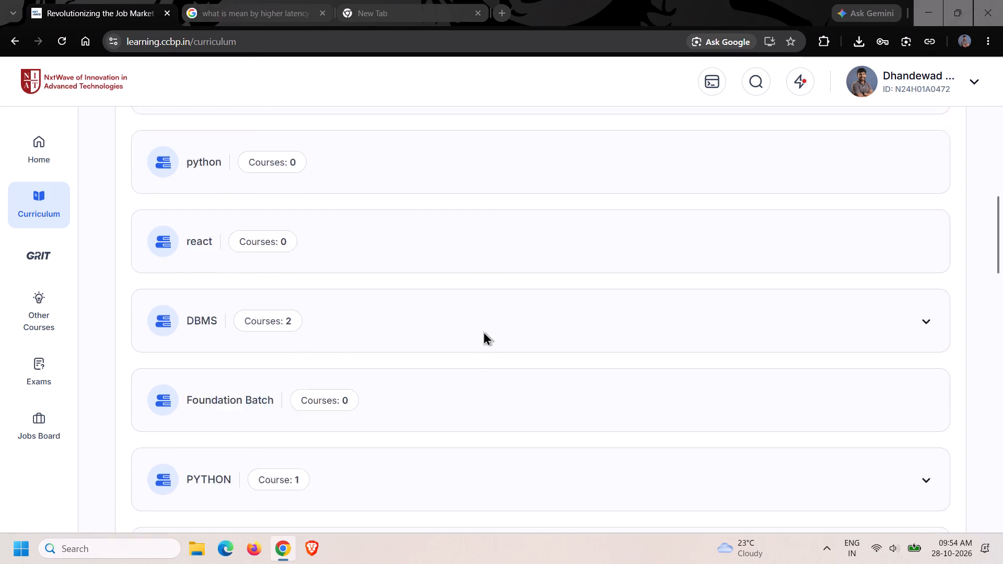
{"action": "scroll", "coordinate": [483, 331], "scroll_direction": "down", "scroll_amount": 7}
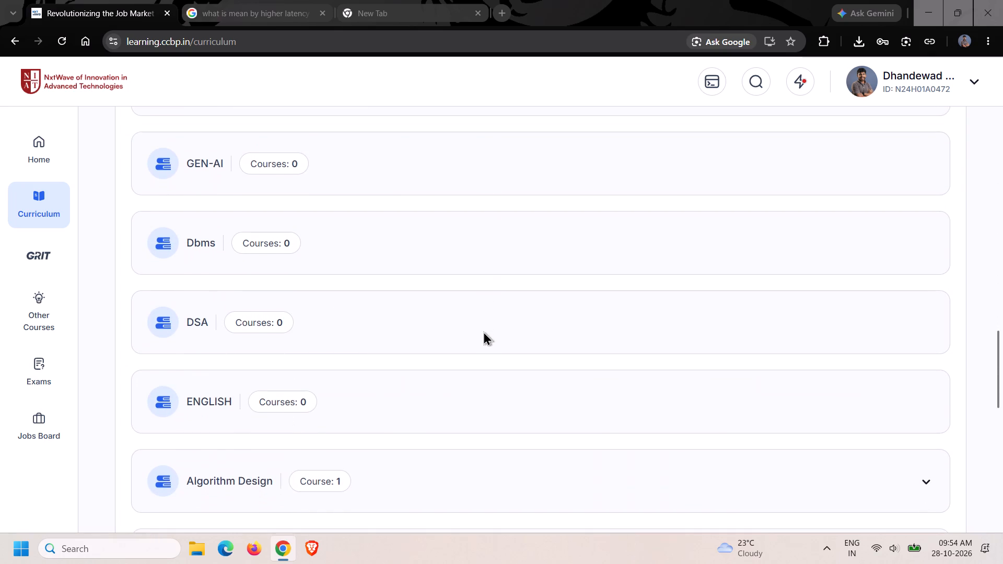
{"action": "left_click", "coordinate": [386, 326]}
{"action": "scroll", "coordinate": [518, 331], "scroll_direction": "down", "scroll_amount": 3}
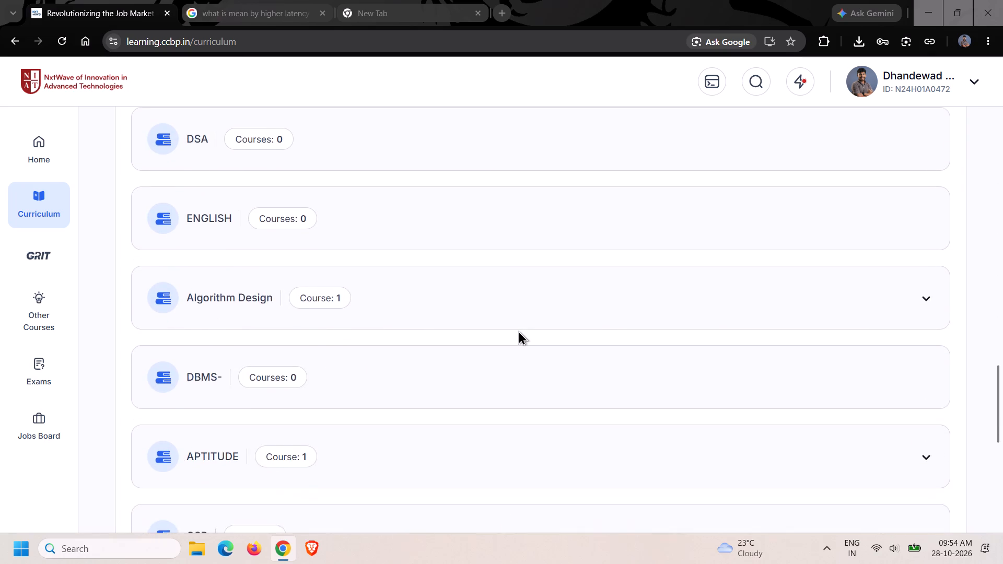
{"action": "scroll", "coordinate": [518, 331], "scroll_direction": "down", "scroll_amount": 5}
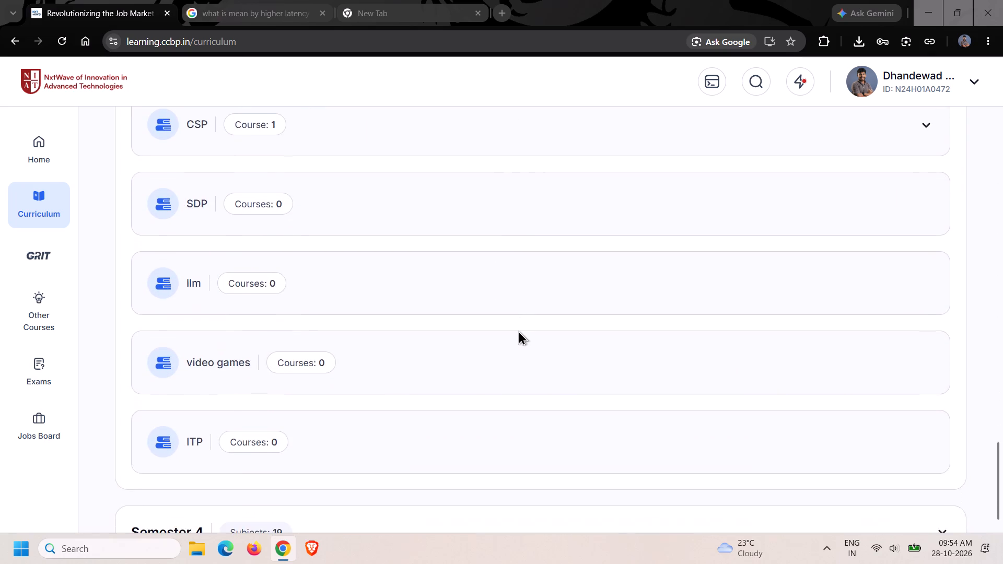
{"action": "scroll", "coordinate": [518, 331], "scroll_direction": "down", "scroll_amount": 1}
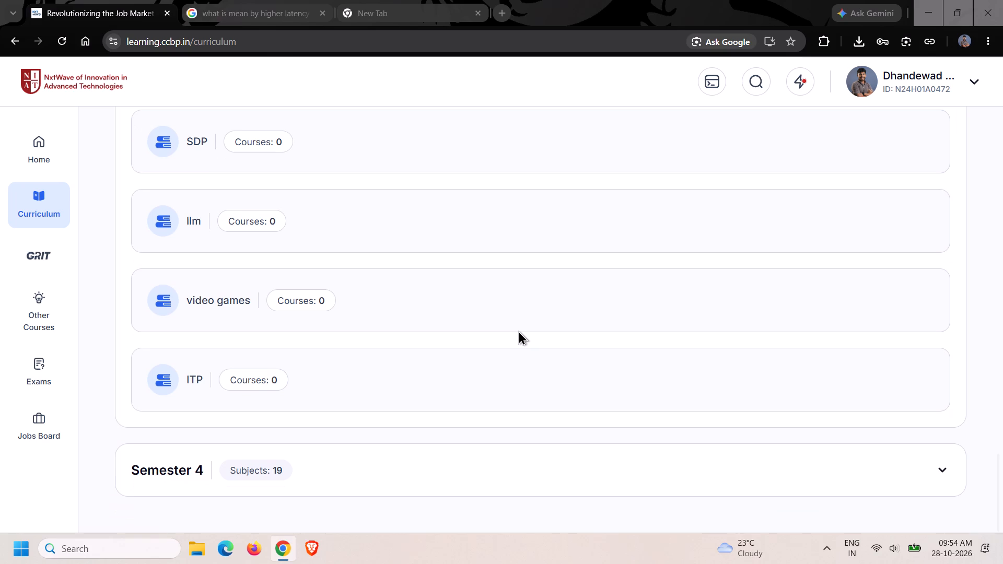
{"action": "scroll", "coordinate": [518, 331], "scroll_direction": "up", "scroll_amount": 16}
Return to the Year 3 subjects and open the Data visualisation course under Python for DA.
{"action": "left_click", "coordinate": [389, 194]}
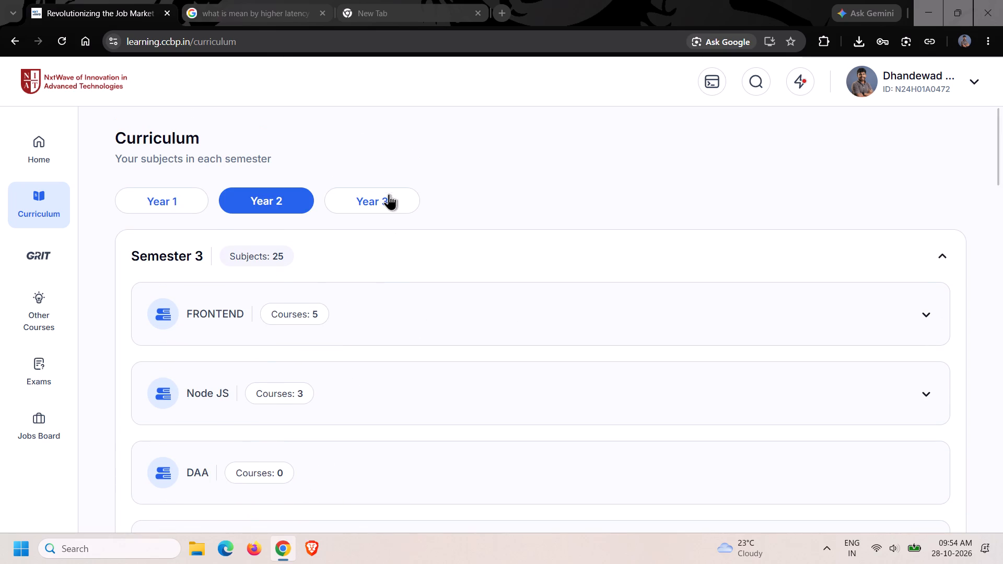
{"action": "scroll", "coordinate": [494, 364], "scroll_direction": "down", "scroll_amount": 1}
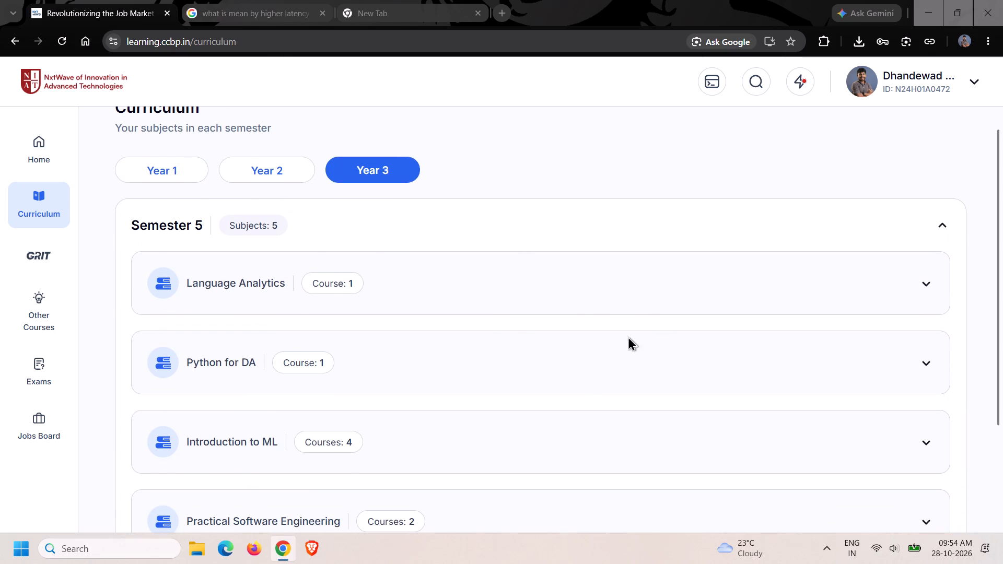
{"action": "scroll", "coordinate": [564, 409], "scroll_direction": "down", "scroll_amount": 2}
{"action": "left_click", "coordinate": [908, 283]}
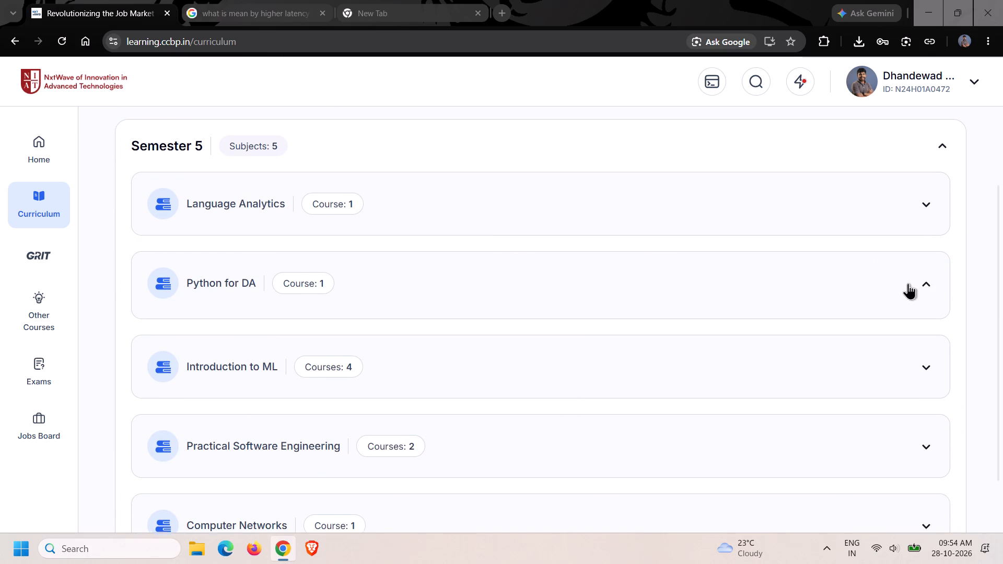
{"action": "scroll", "coordinate": [707, 378], "scroll_direction": "down", "scroll_amount": 1}
{"action": "left_click", "coordinate": [792, 293]}
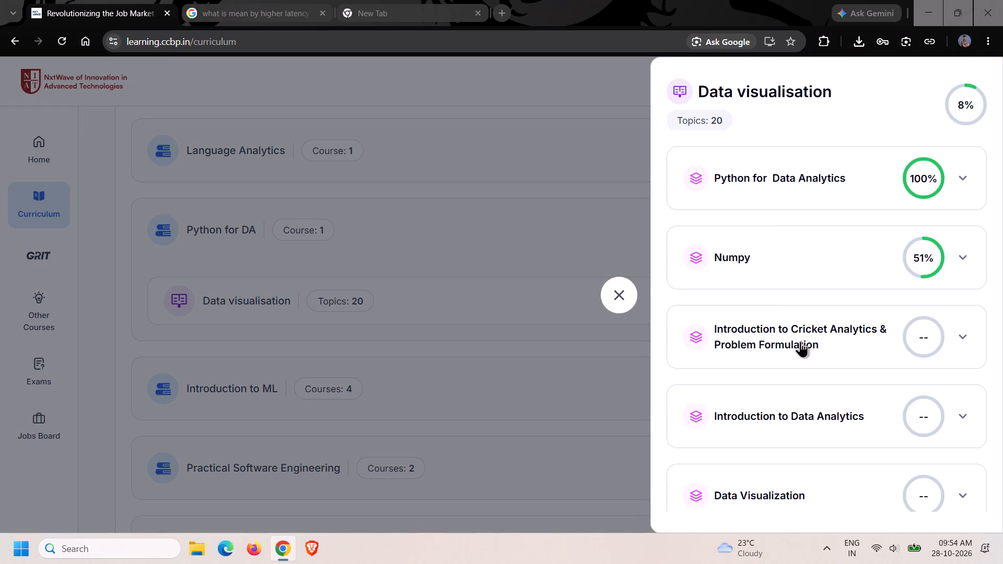
Open the Adding a Combo Chart video session within the Advanced Visualization topic.
{"action": "scroll", "coordinate": [800, 341], "scroll_direction": "down", "scroll_amount": 5}
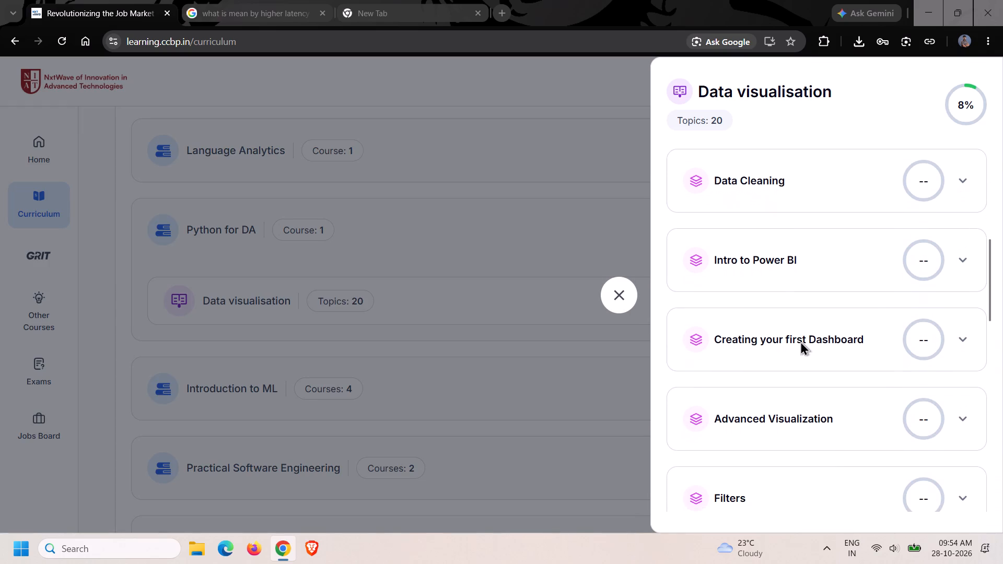
{"action": "scroll", "coordinate": [800, 341], "scroll_direction": "down", "scroll_amount": 2}
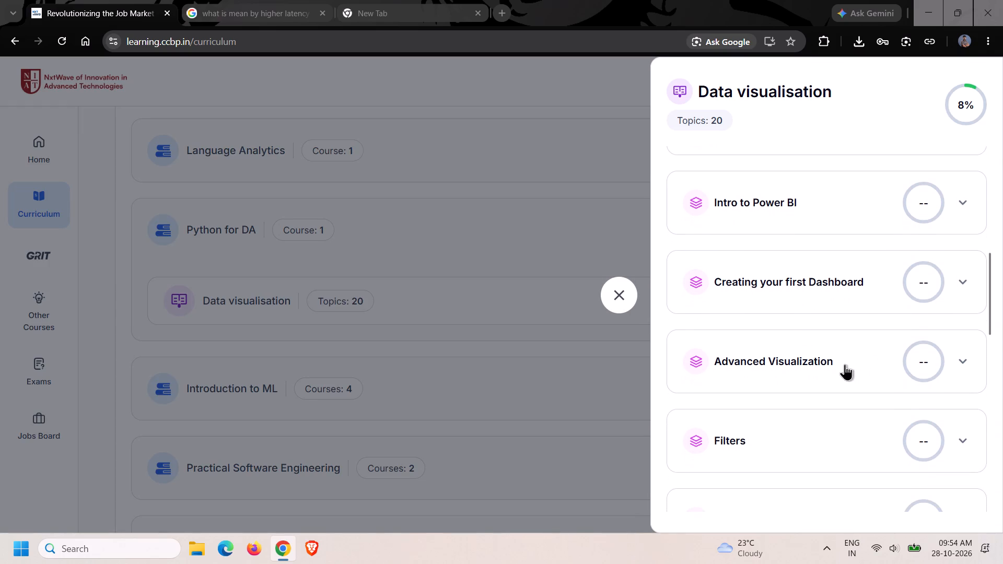
{"action": "left_click", "coordinate": [845, 364]}
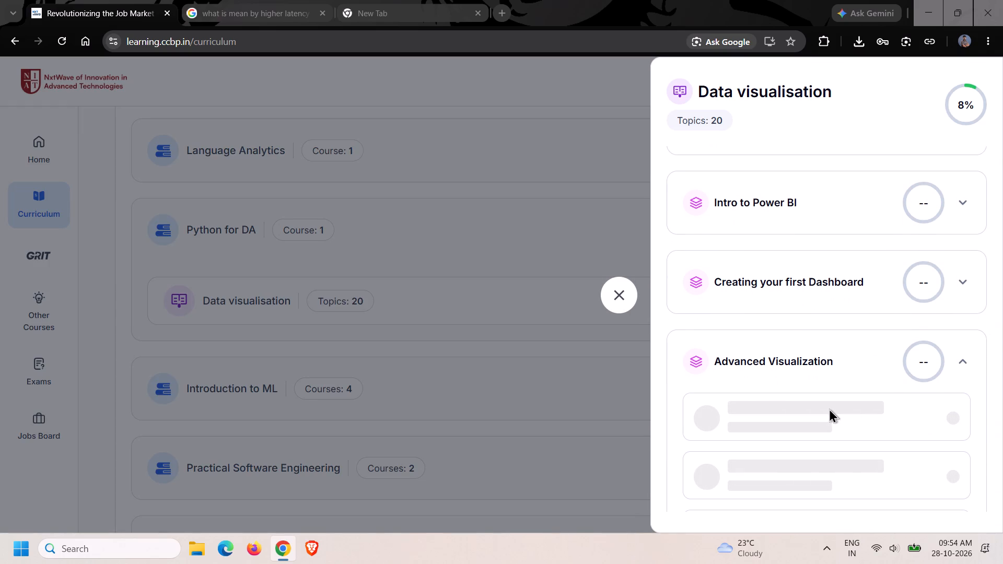
{"action": "scroll", "coordinate": [845, 388], "scroll_direction": "down", "scroll_amount": 2}
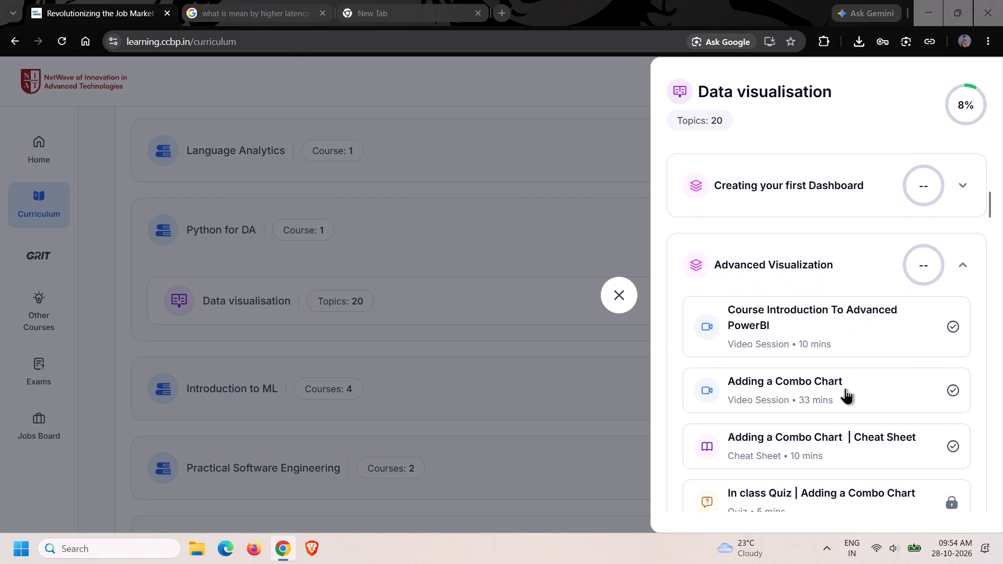
{"action": "scroll", "coordinate": [845, 388], "scroll_direction": "down", "scroll_amount": 1}
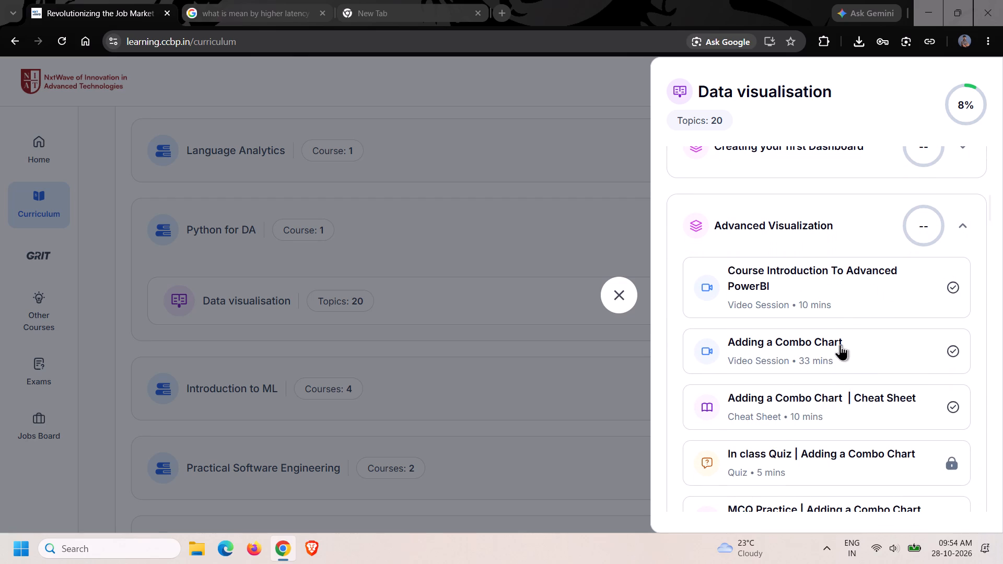
{"action": "left_click", "coordinate": [840, 344]}
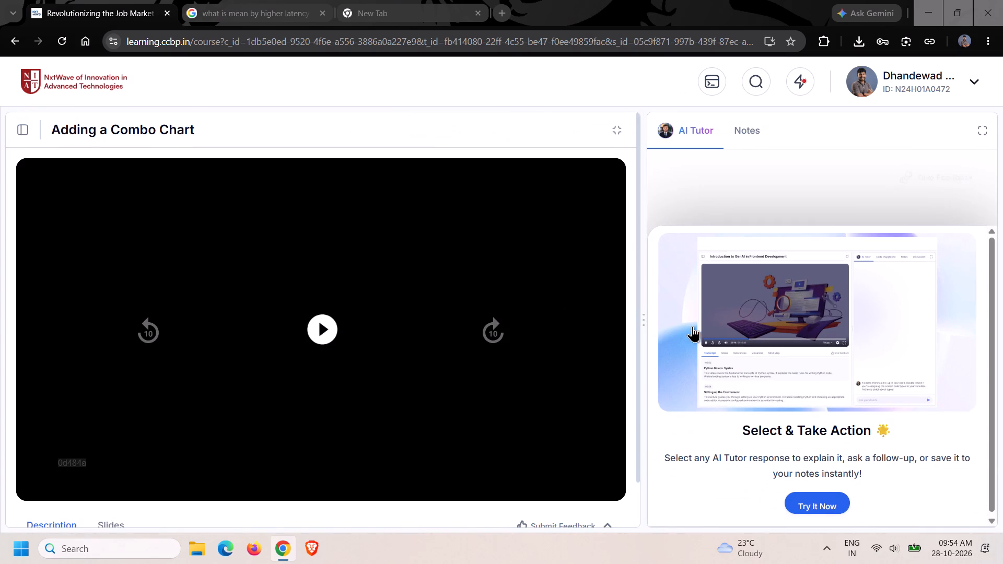
Download the Advanced Visualization Dataset from the session's description.
{"action": "scroll", "coordinate": [458, 516], "scroll_direction": "down", "scroll_amount": 2}
{"action": "scroll", "coordinate": [445, 461], "scroll_direction": "down", "scroll_amount": 4}
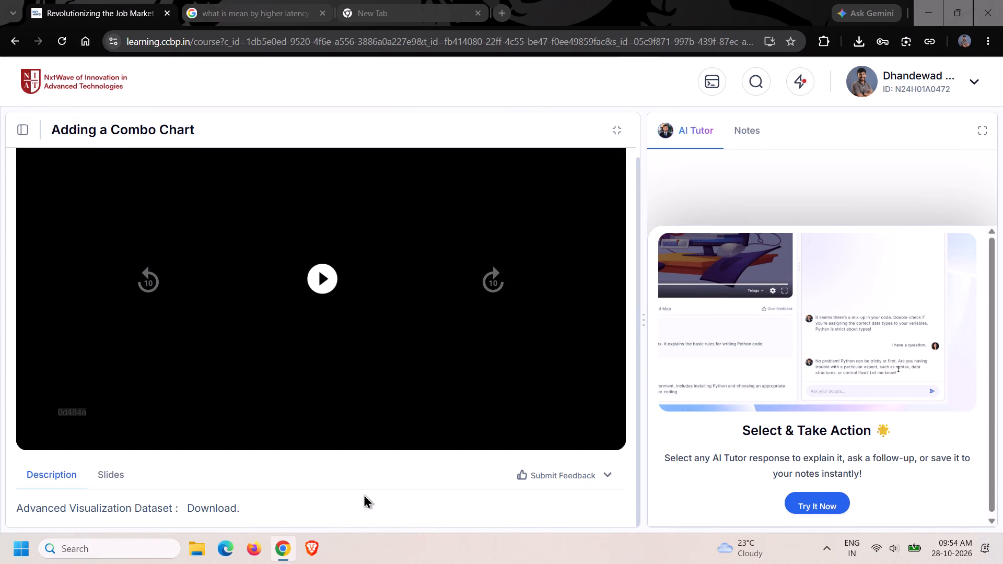
{"action": "left_click", "coordinate": [225, 507]}
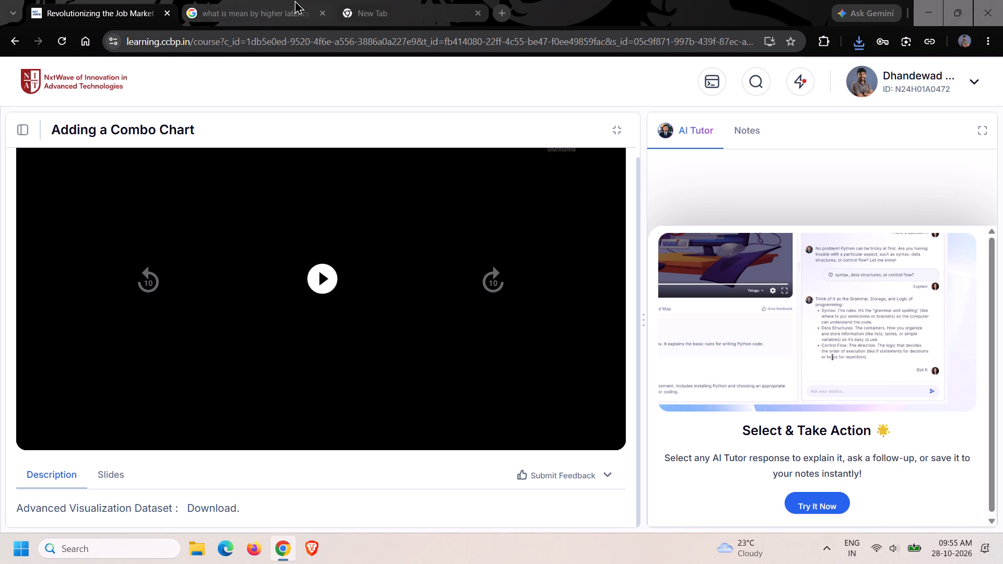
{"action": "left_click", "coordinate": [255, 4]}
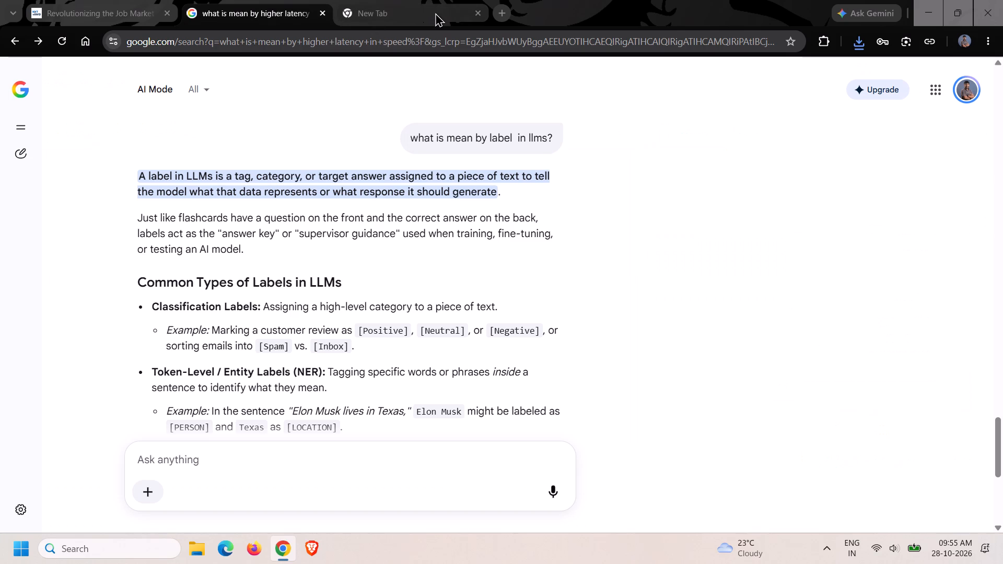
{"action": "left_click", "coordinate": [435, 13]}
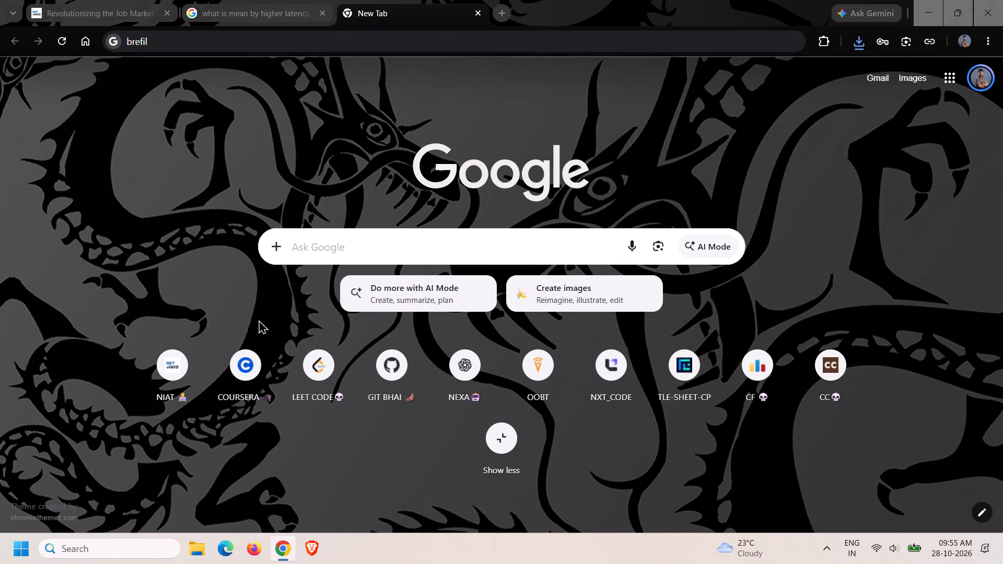
Launch Power BI Desktop and create a blank report.
{"action": "left_click", "coordinate": [132, 558]}
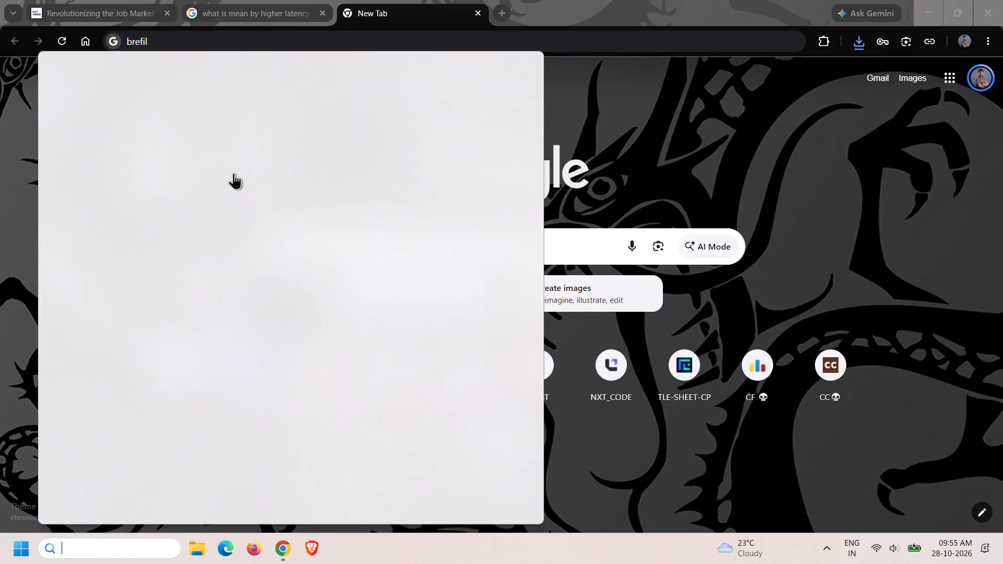
{"action": "left_click", "coordinate": [131, 261]}
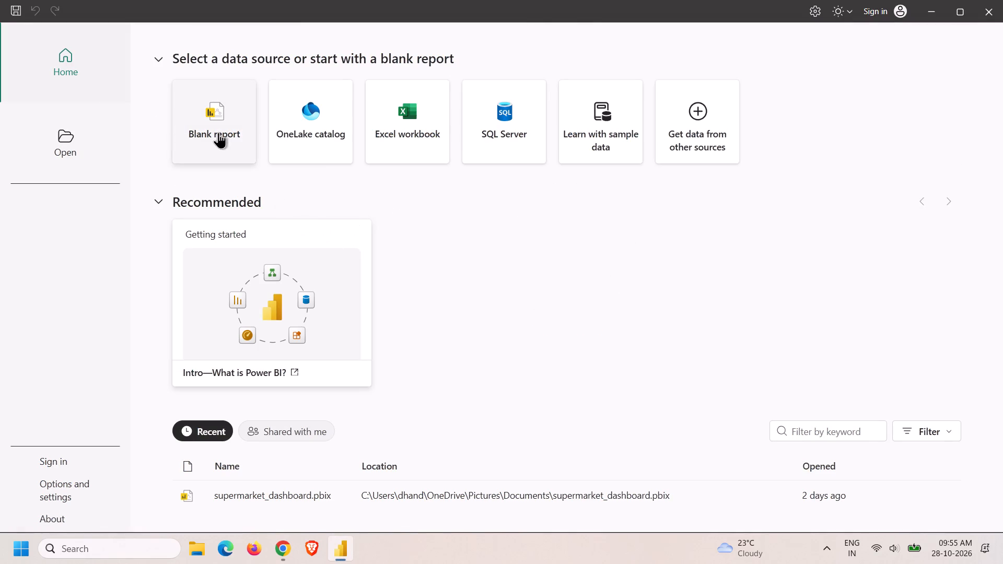
{"action": "left_click", "coordinate": [220, 132]}
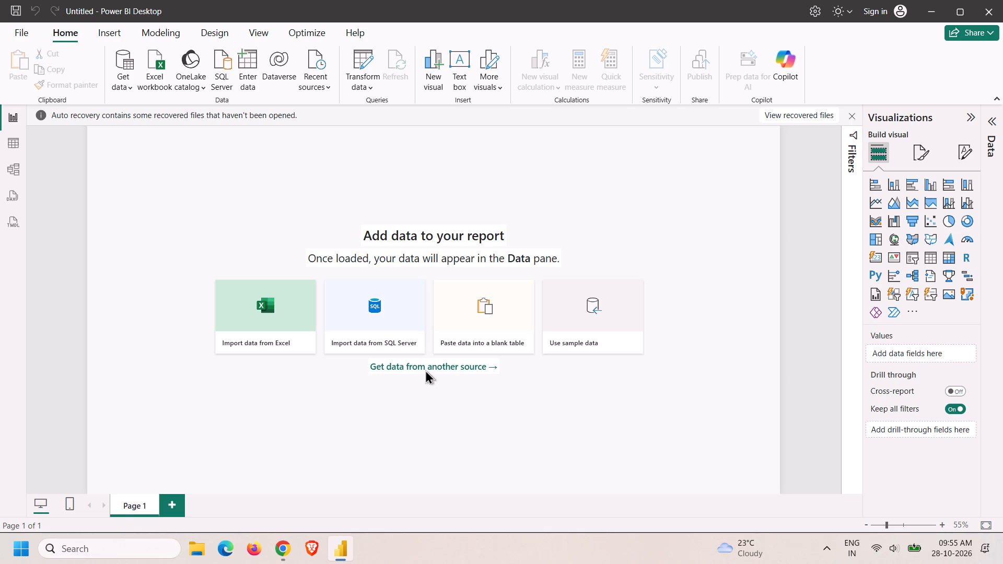
Look over the common data sources offered for import.
{"action": "left_click", "coordinate": [131, 77]}
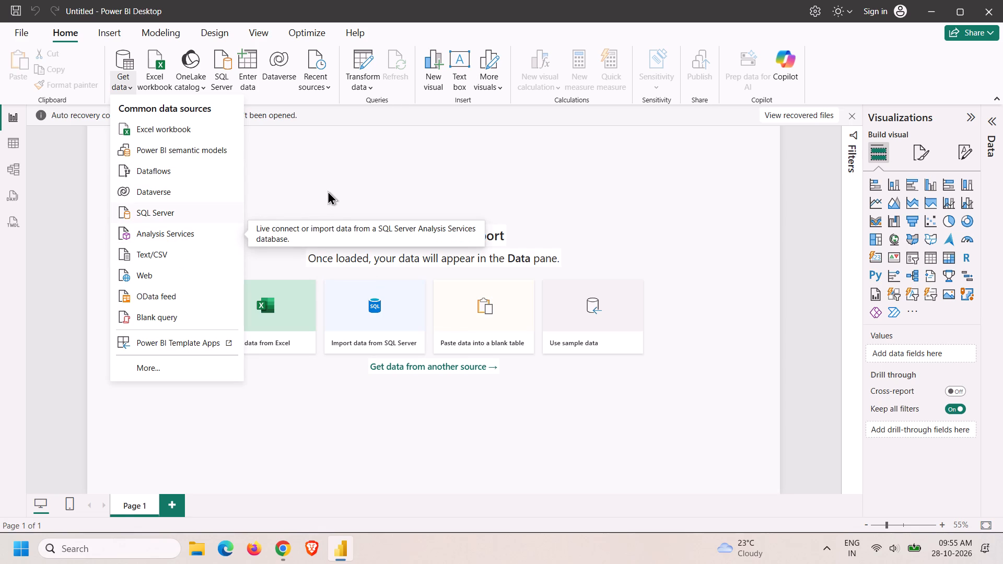
{"action": "left_click", "coordinate": [410, 185]}
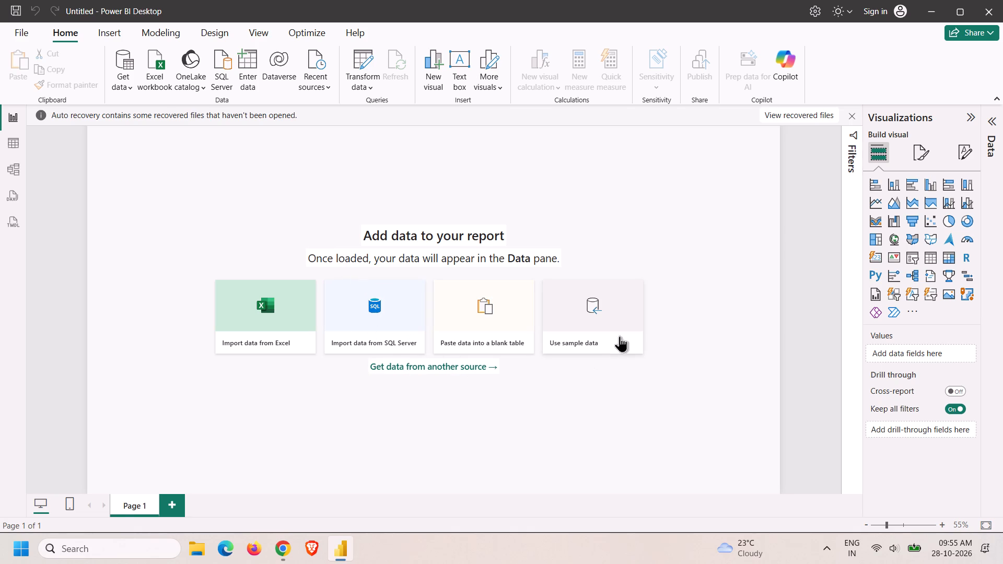
Expand the collapsed Data pane beside the visualizations.
{"action": "left_click", "coordinate": [996, 121]}
{"action": "left_click", "coordinate": [953, 174]}
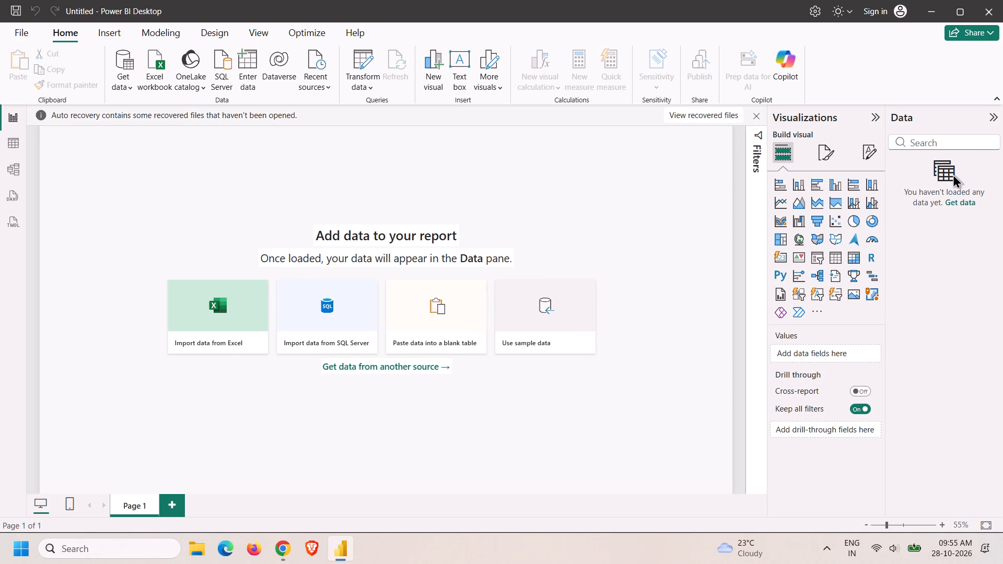
Examine the Get Data connectors under the File, Database and All categories, and leave without connecting to any source.
{"action": "left_click_drag", "start_coordinate": [960, 207], "coordinate": [958, 203]}
{"action": "left_click", "coordinate": [958, 203]}
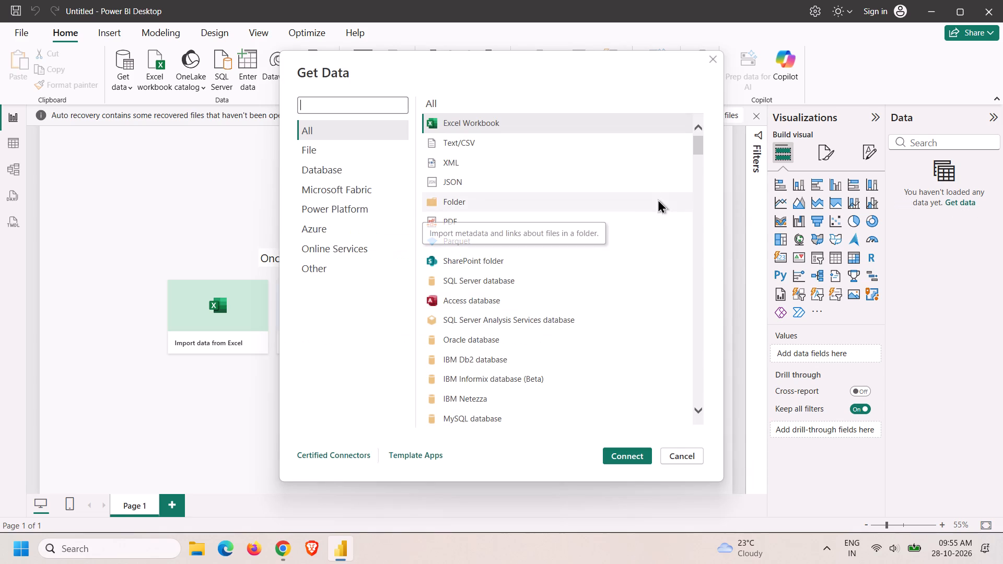
{"action": "left_click", "coordinate": [343, 151]}
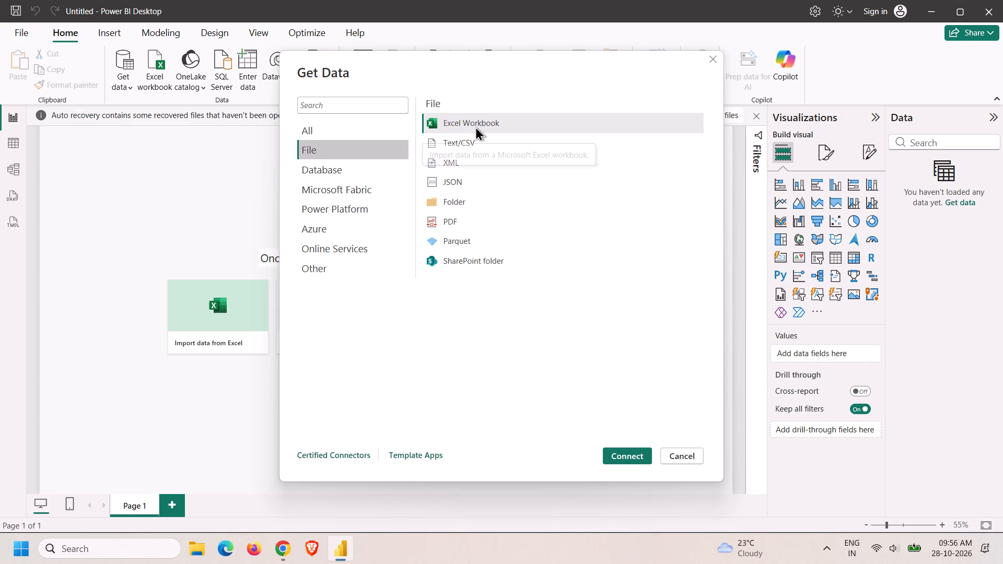
{"action": "left_click", "coordinate": [335, 174]}
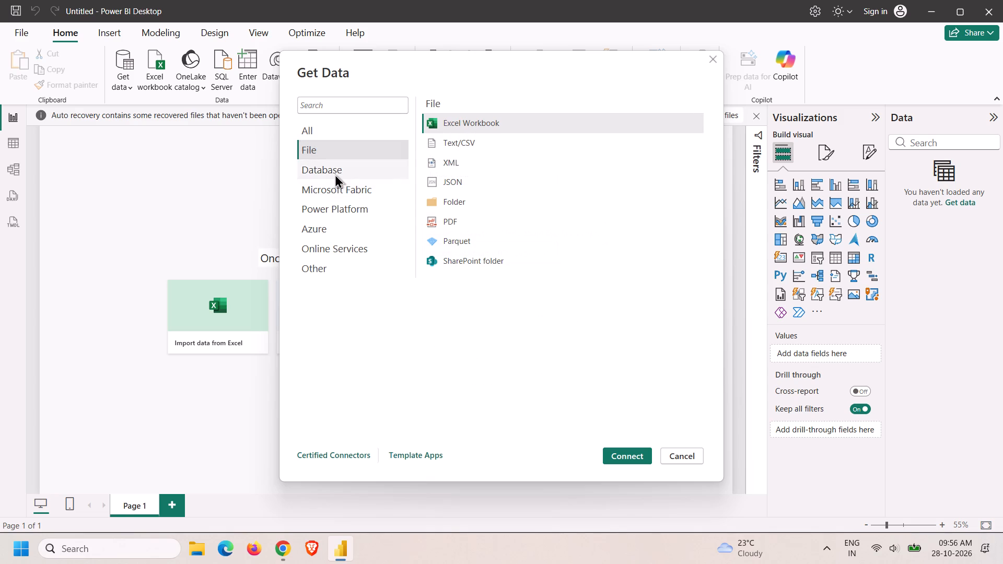
{"action": "scroll", "coordinate": [555, 277], "scroll_direction": "down", "scroll_amount": 8}
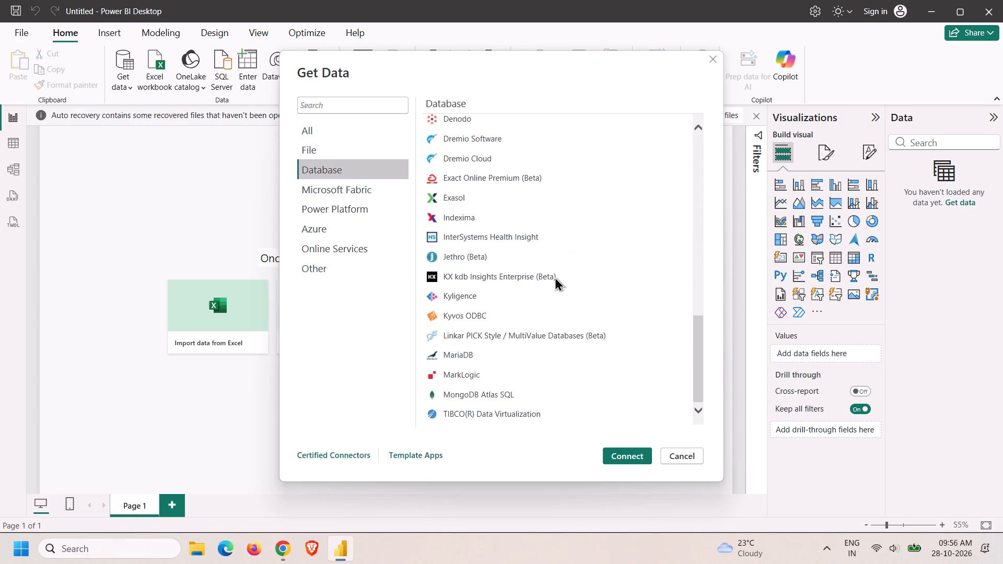
{"action": "scroll", "coordinate": [555, 277], "scroll_direction": "down", "scroll_amount": 6}
{"action": "scroll", "coordinate": [555, 277], "scroll_direction": "up", "scroll_amount": 20}
{"action": "scroll", "coordinate": [555, 277], "scroll_direction": "up", "scroll_amount": 20}
{"action": "scroll", "coordinate": [555, 277], "scroll_direction": "up", "scroll_amount": 20}
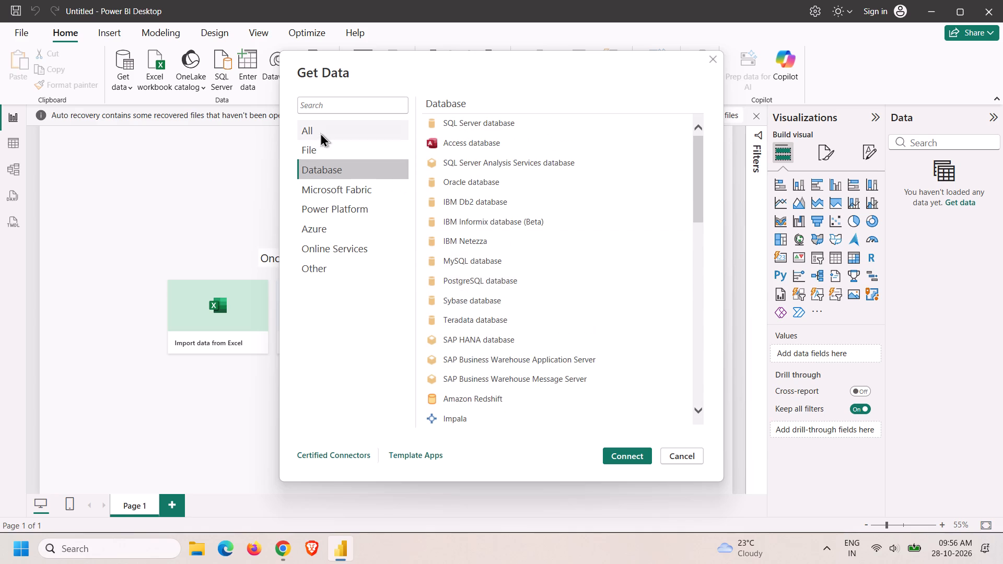
{"action": "left_click", "coordinate": [320, 133]}
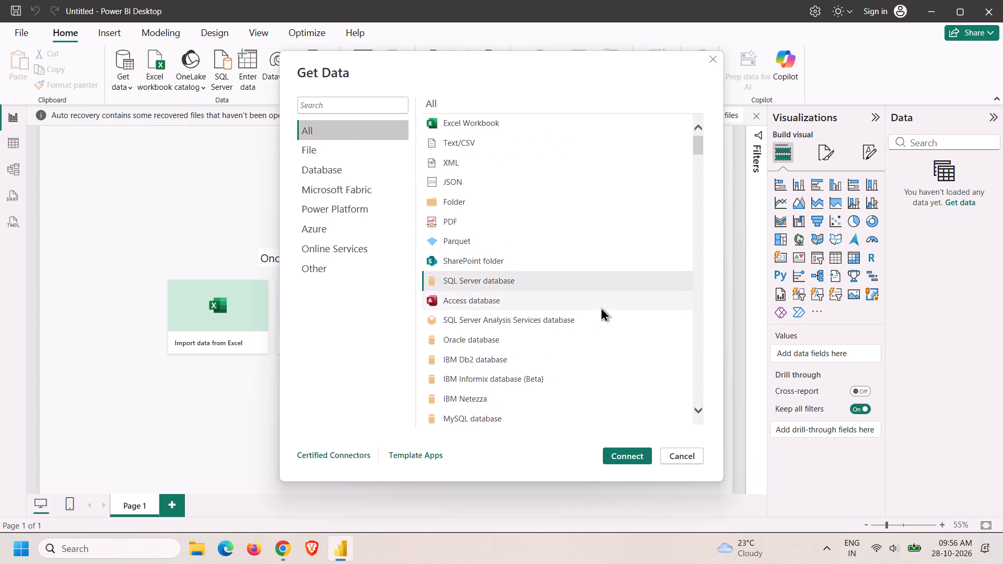
{"action": "scroll", "coordinate": [601, 307], "scroll_direction": "down", "scroll_amount": 4}
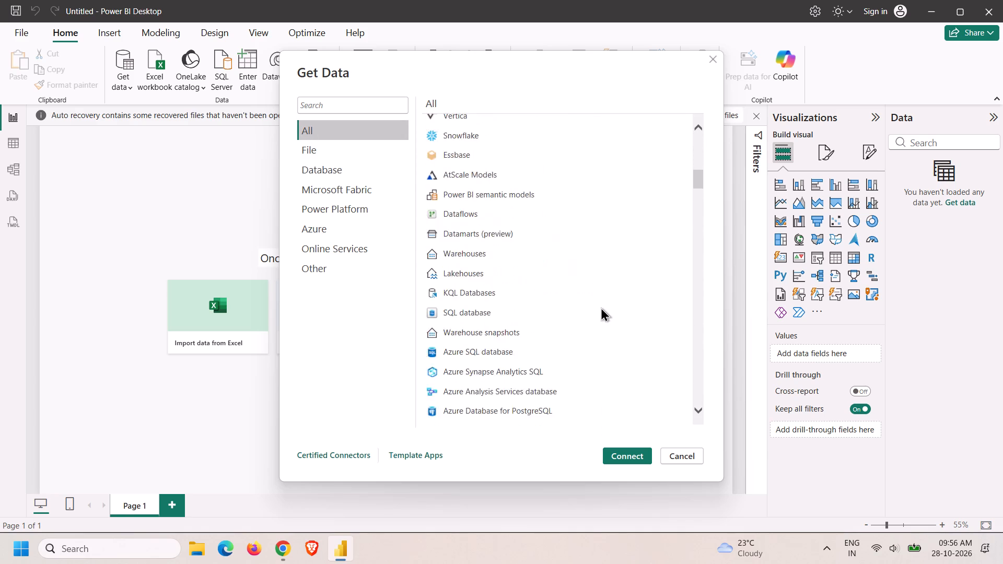
{"action": "scroll", "coordinate": [601, 307], "scroll_direction": "down", "scroll_amount": 4}
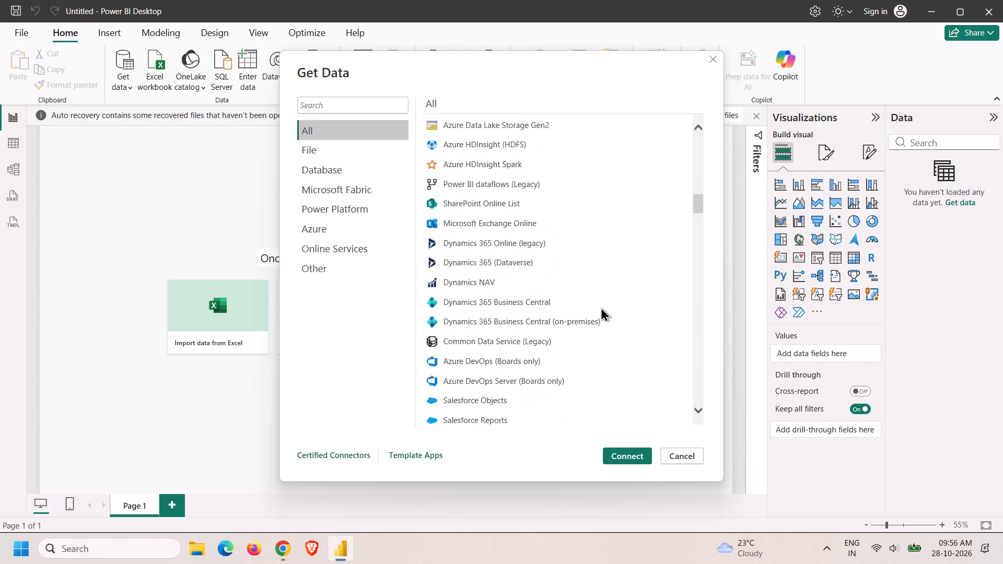
{"action": "scroll", "coordinate": [601, 307], "scroll_direction": "down", "scroll_amount": 8}
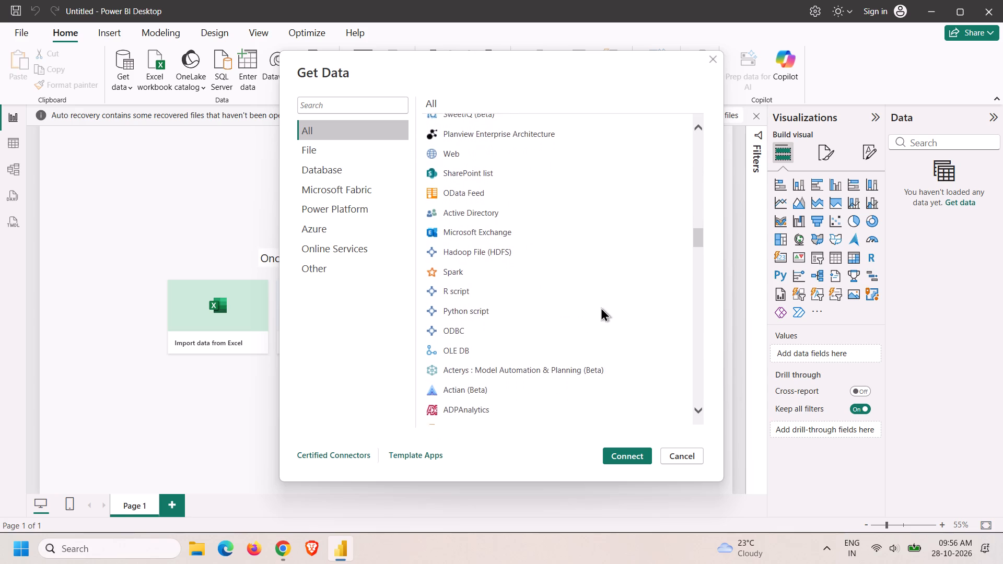
{"action": "scroll", "coordinate": [601, 307], "scroll_direction": "down", "scroll_amount": 20}
{"action": "scroll", "coordinate": [601, 307], "scroll_direction": "down", "scroll_amount": 3}
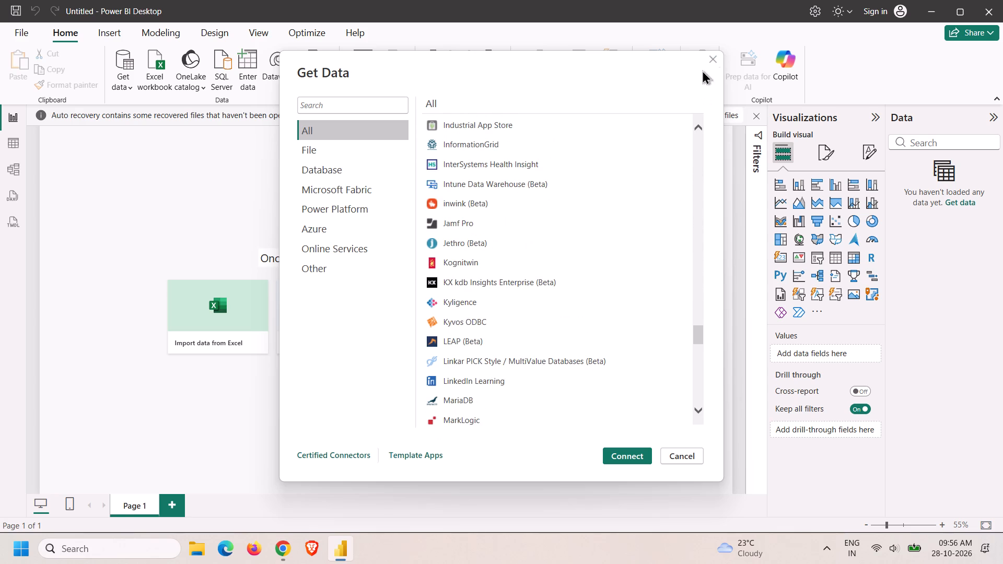
{"action": "left_click", "coordinate": [712, 52]}
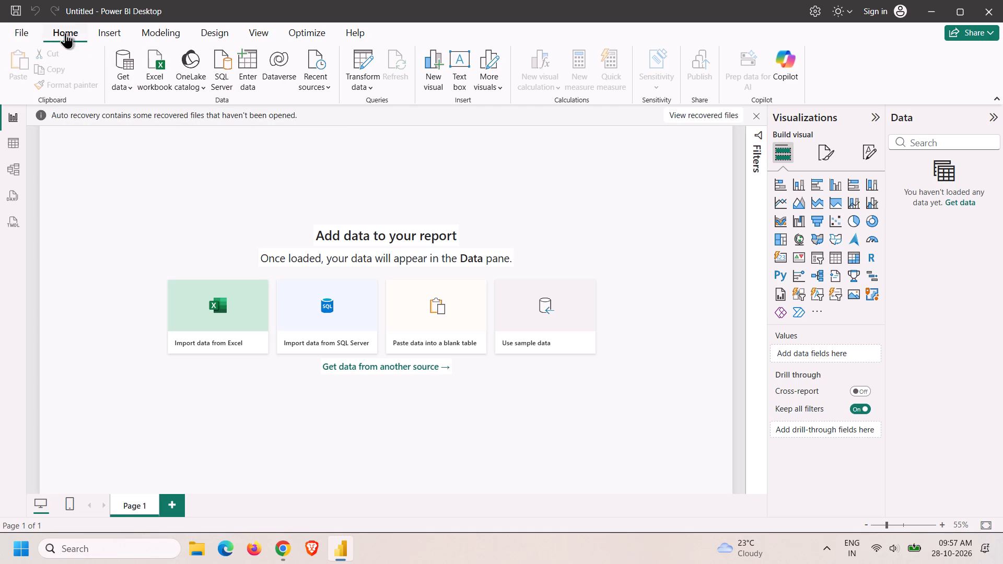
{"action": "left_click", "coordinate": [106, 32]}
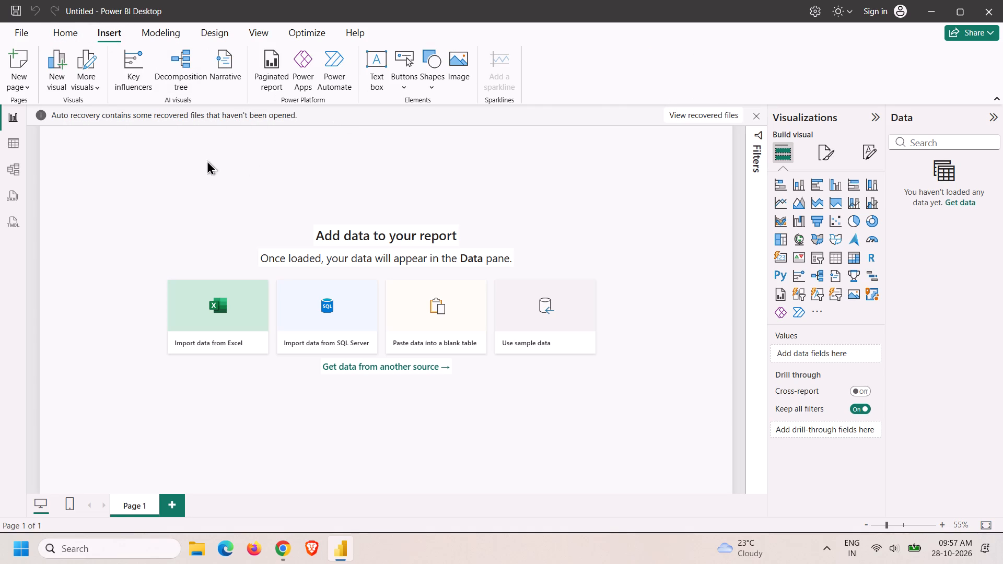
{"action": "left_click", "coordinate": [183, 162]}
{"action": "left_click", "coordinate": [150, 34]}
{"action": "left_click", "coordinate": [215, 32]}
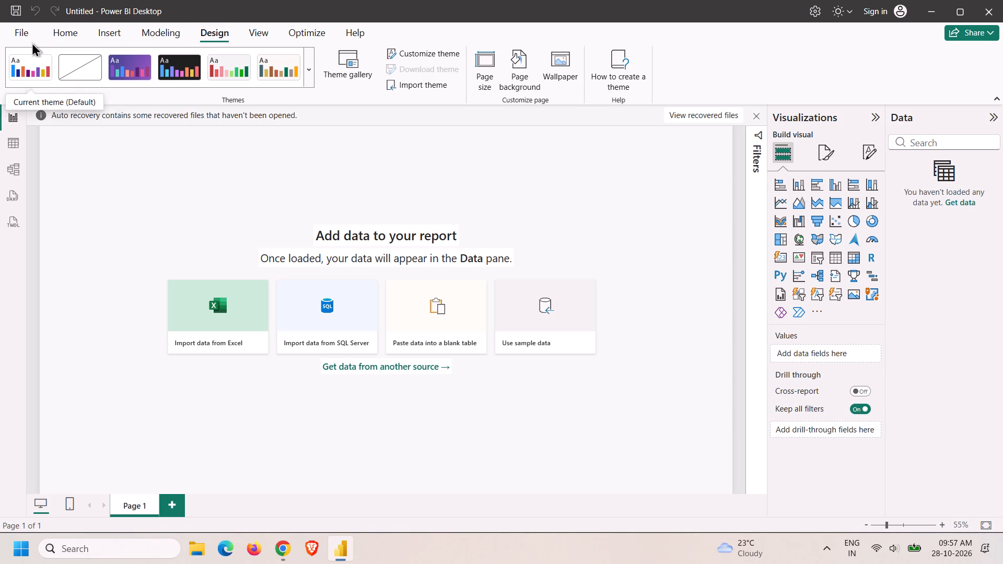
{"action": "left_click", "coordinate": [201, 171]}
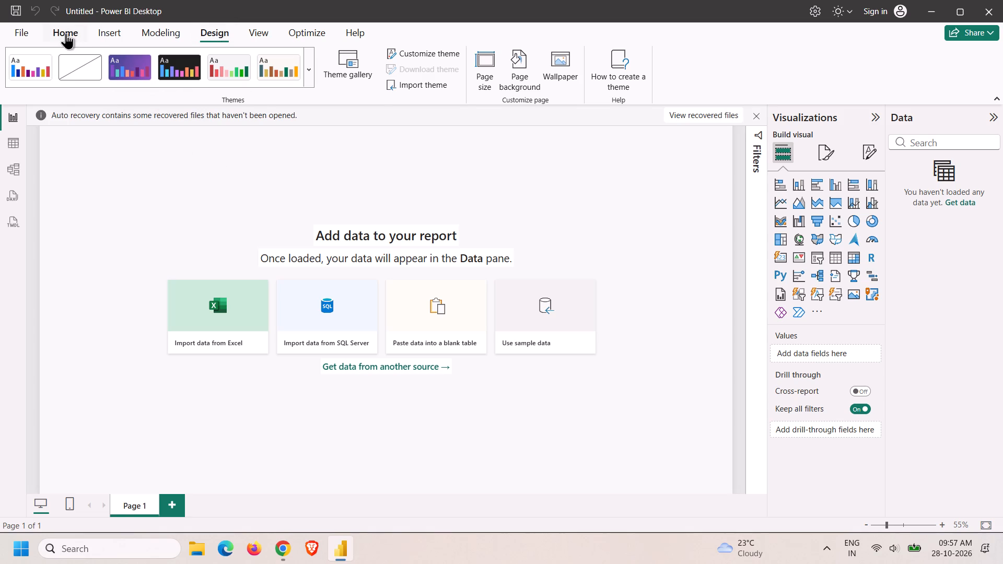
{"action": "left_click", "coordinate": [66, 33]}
Look through the most common data sources on the file area's Get data page.
{"action": "left_click", "coordinate": [17, 27]}
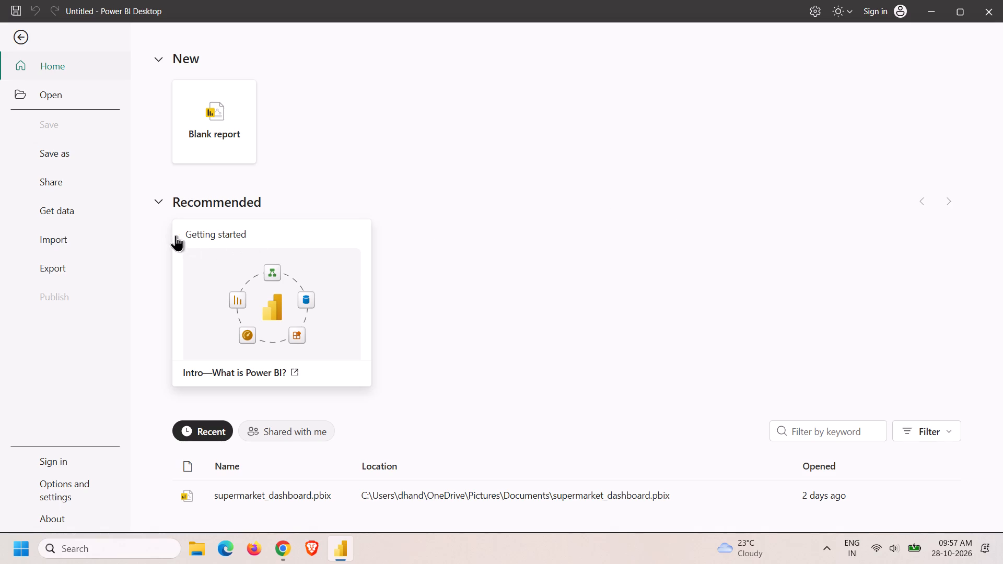
{"action": "left_click", "coordinate": [81, 217]}
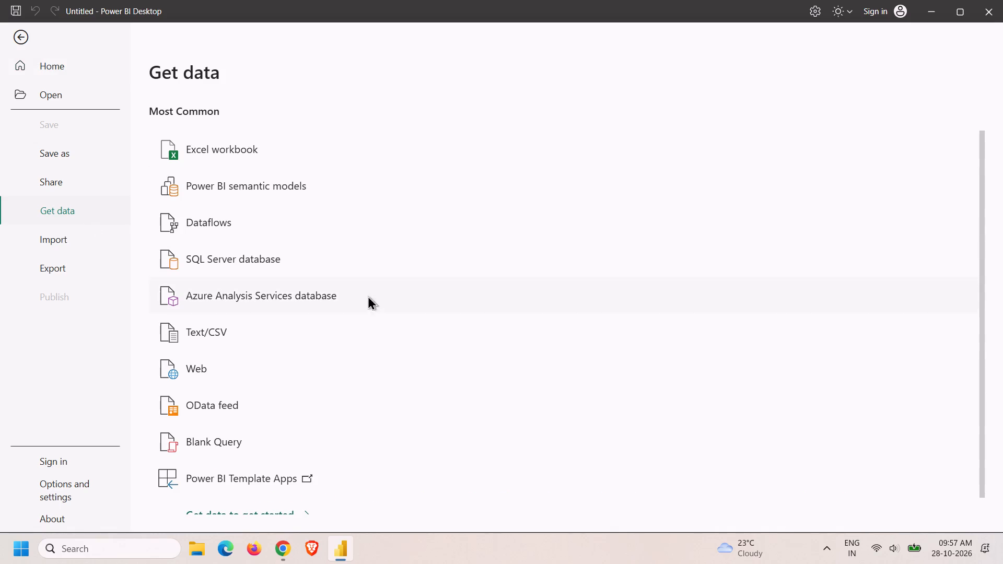
{"action": "scroll", "coordinate": [323, 348], "scroll_direction": "down", "scroll_amount": 5}
{"action": "scroll", "coordinate": [323, 348], "scroll_direction": "up", "scroll_amount": 3}
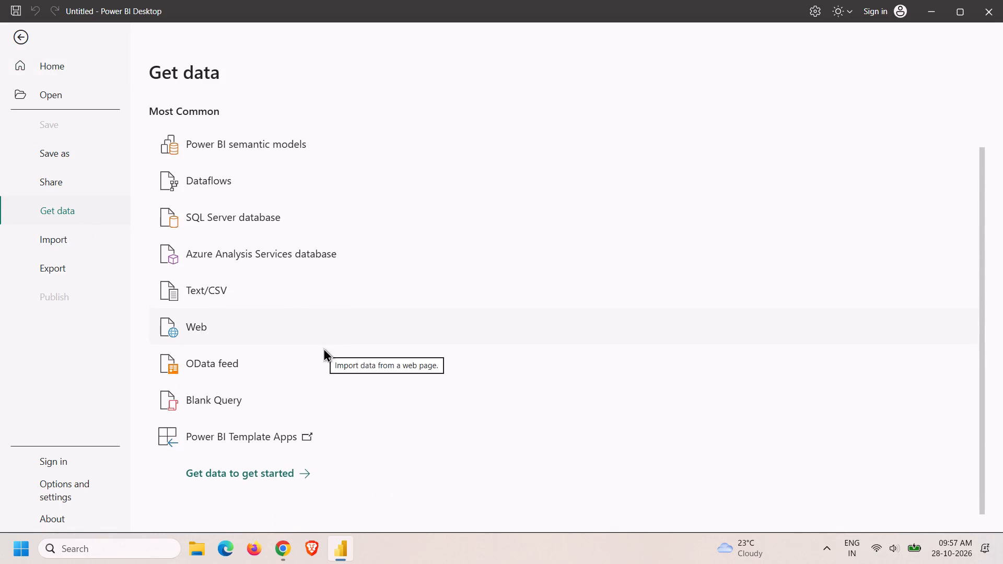
{"action": "scroll", "coordinate": [323, 348], "scroll_direction": "up", "scroll_amount": 2}
Close the untitled report and exit Power BI Desktop.
{"action": "left_click", "coordinate": [998, 0]}
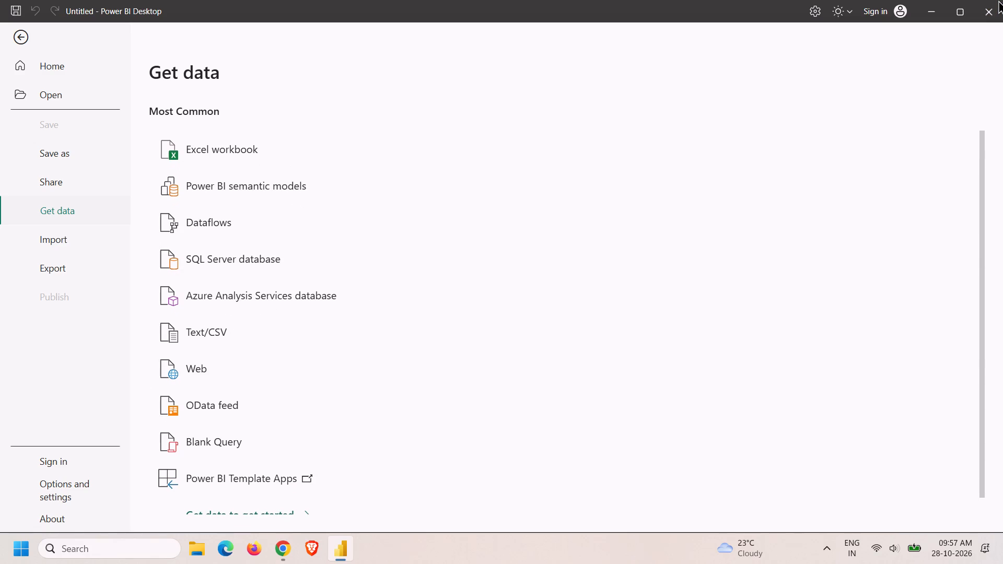
{"action": "left_click", "coordinate": [580, 319]}
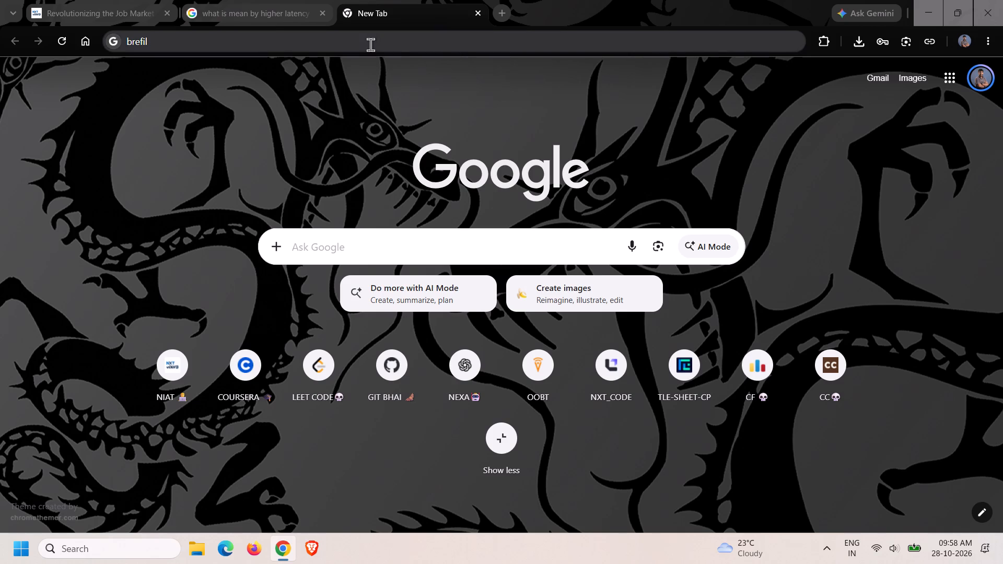
In Chrome, duplicate the tab showing the Adding a Combo Chart session.
{"action": "left_click", "coordinate": [88, 0]}
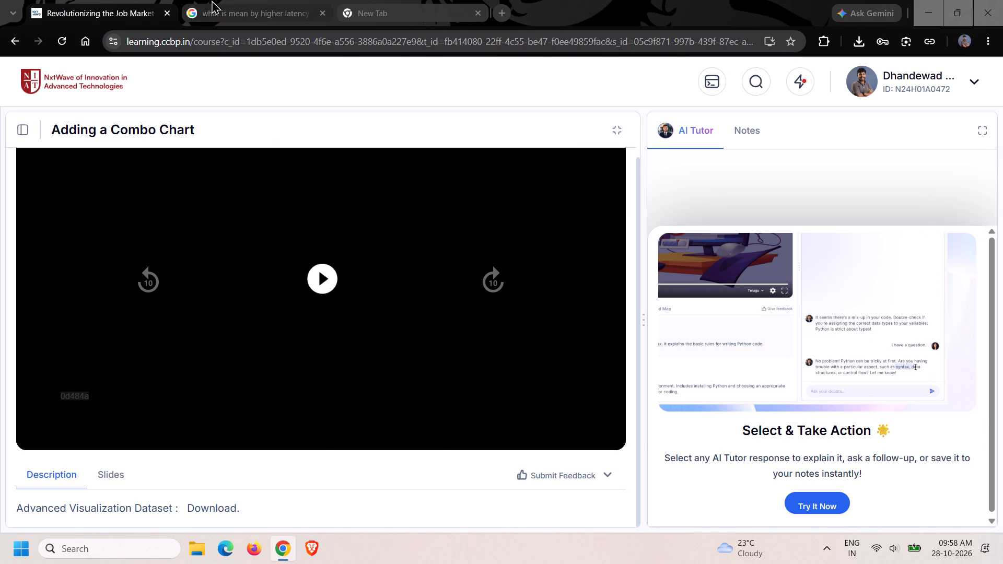
{"action": "left_click", "coordinate": [212, 0]}
{"action": "left_click", "coordinate": [109, 0]}
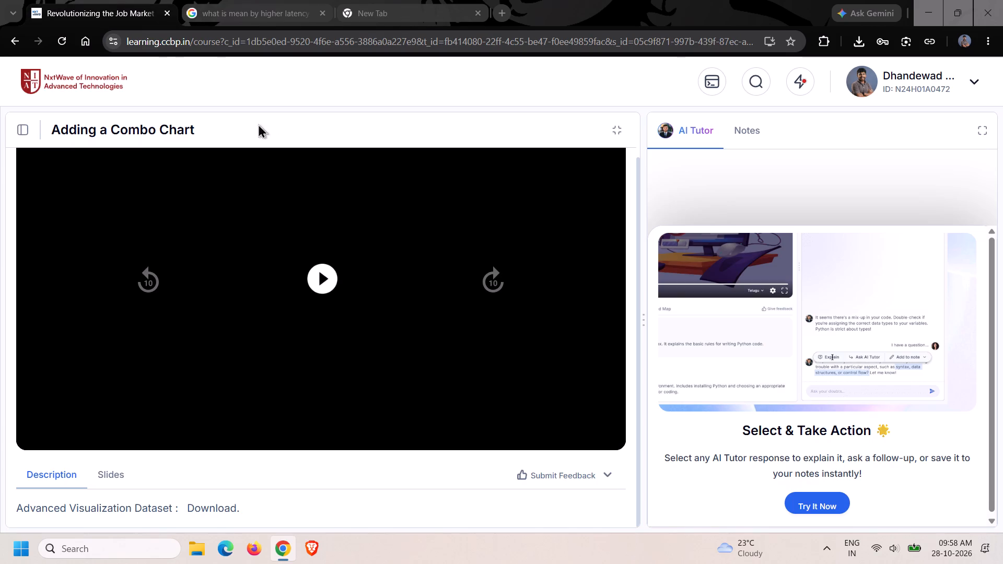
{"action": "right_click", "coordinate": [126, 11]}
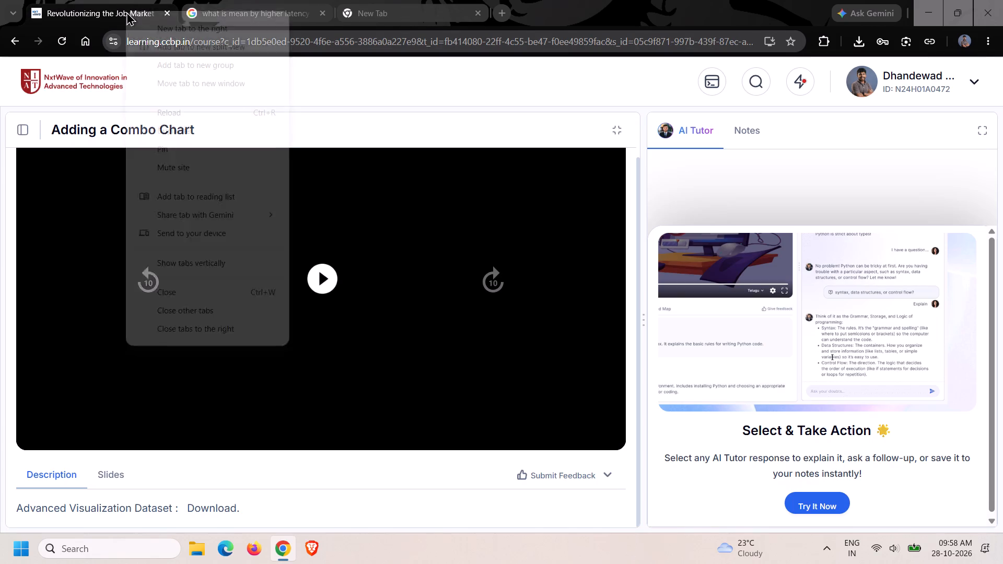
{"action": "left_click", "coordinate": [189, 130]}
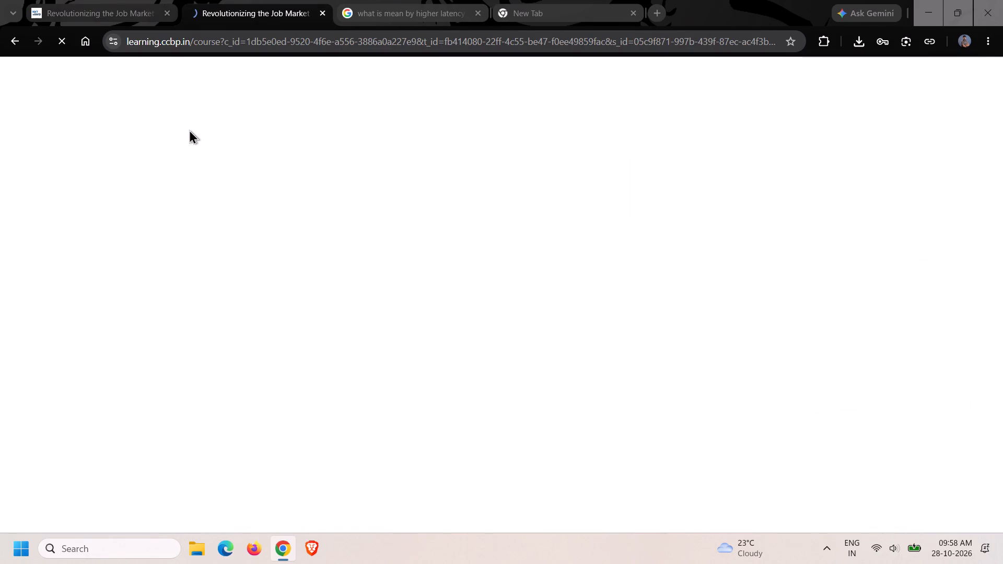
Go to the learning portal's home page and open the GRIT courses page.
{"action": "left_click", "coordinate": [64, 85]}
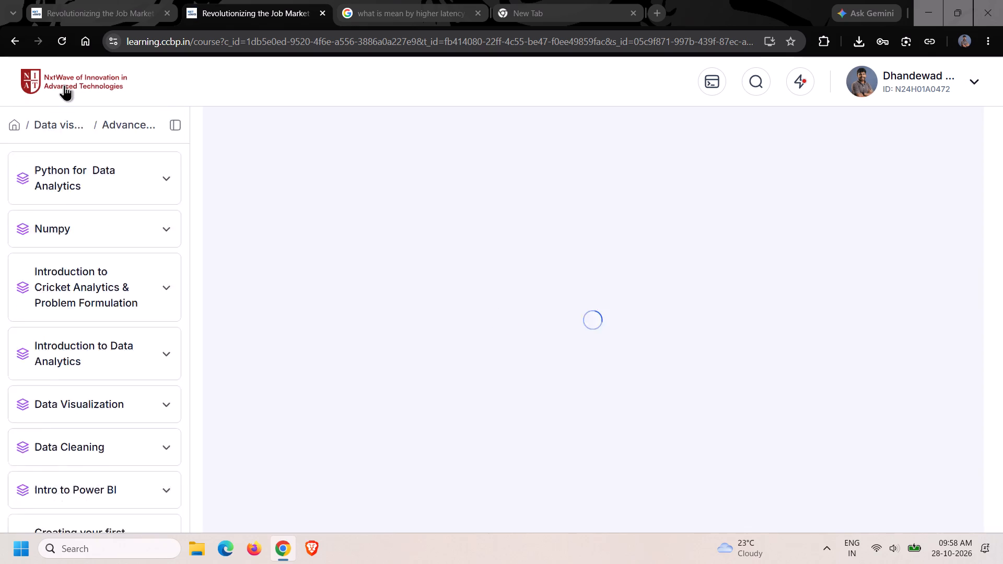
{"action": "left_click", "coordinate": [64, 76]}
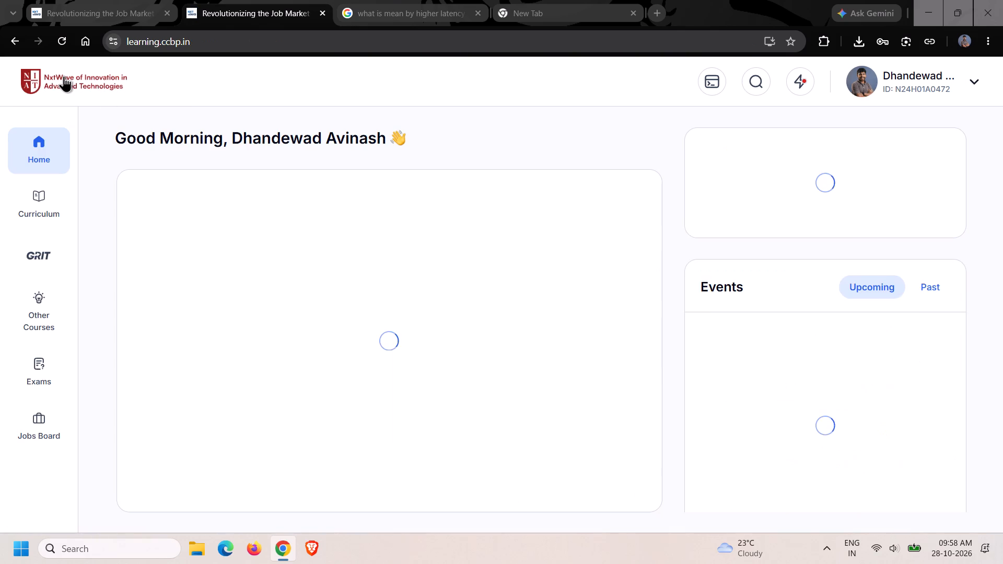
{"action": "left_click", "coordinate": [42, 257]}
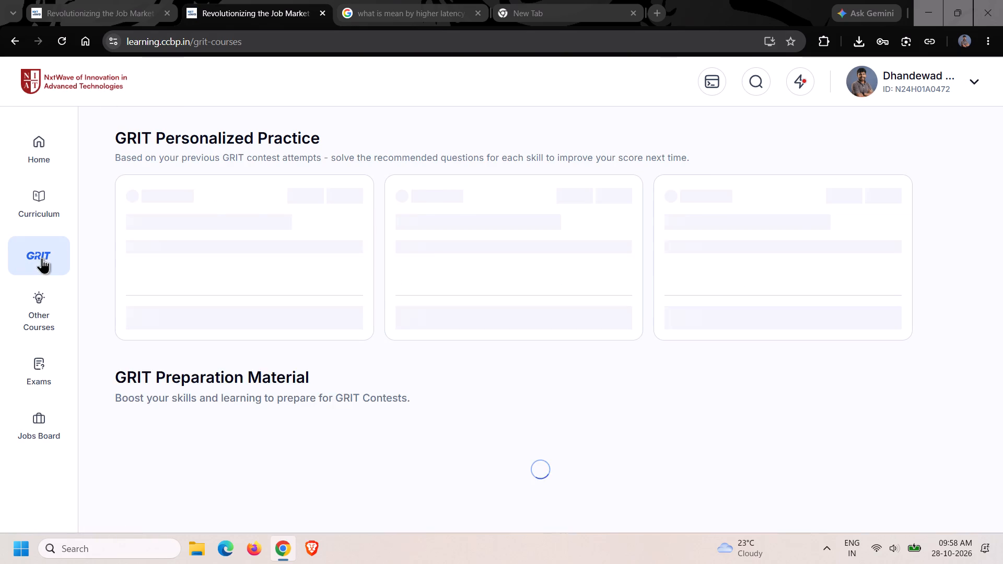
Look through the full list of courses under GRIT Preparation Material, down to the GRIT Track Badge Interview Preparation Guide.
{"action": "scroll", "coordinate": [382, 406], "scroll_direction": "down", "scroll_amount": 3}
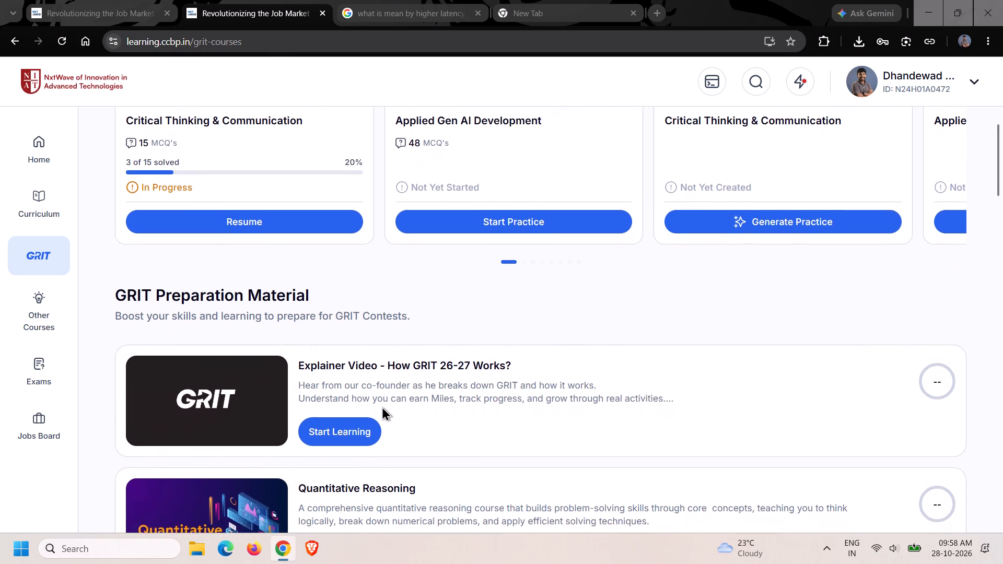
{"action": "scroll", "coordinate": [382, 406], "scroll_direction": "down", "scroll_amount": 2}
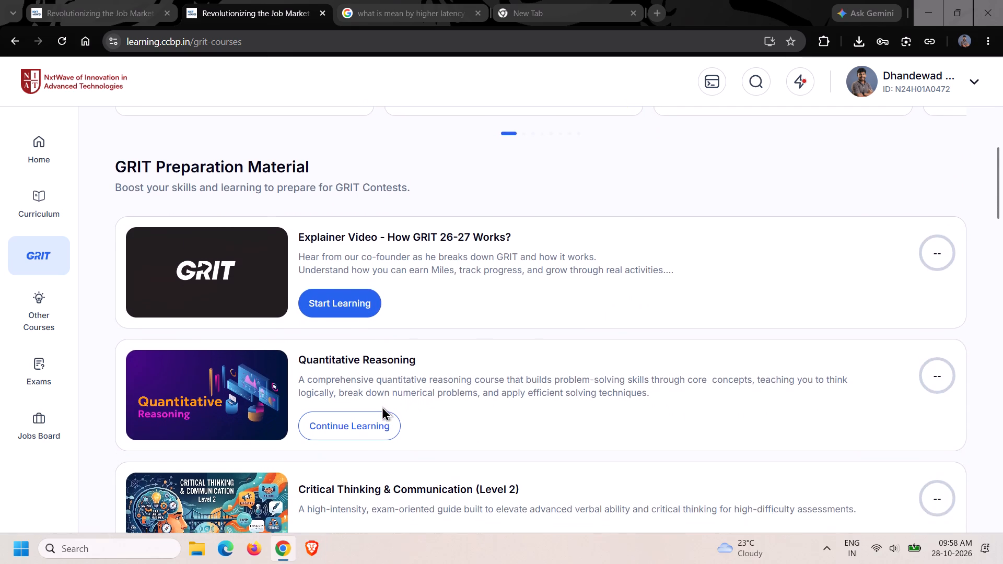
{"action": "scroll", "coordinate": [382, 406], "scroll_direction": "down", "scroll_amount": 1}
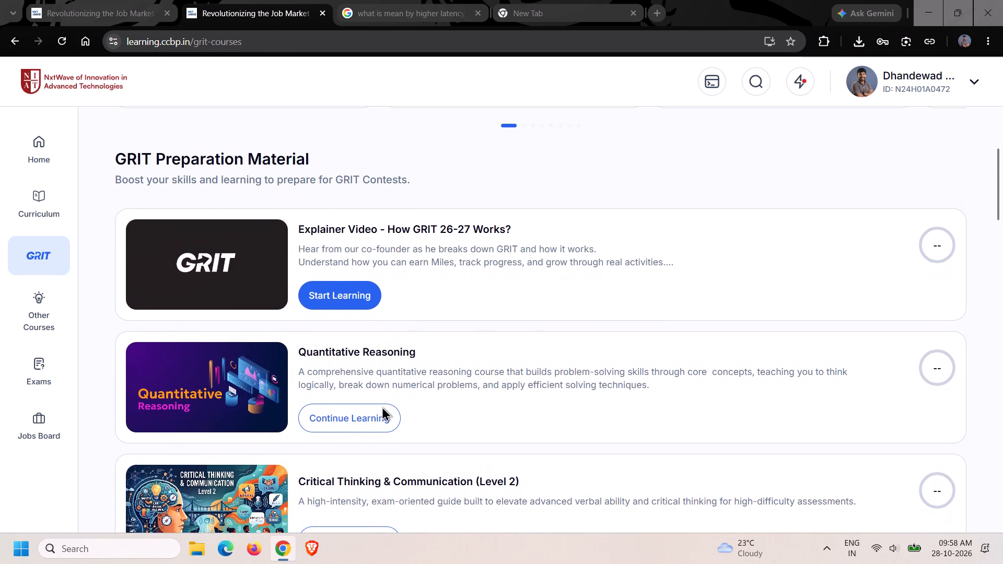
{"action": "scroll", "coordinate": [382, 406], "scroll_direction": "down", "scroll_amount": 3}
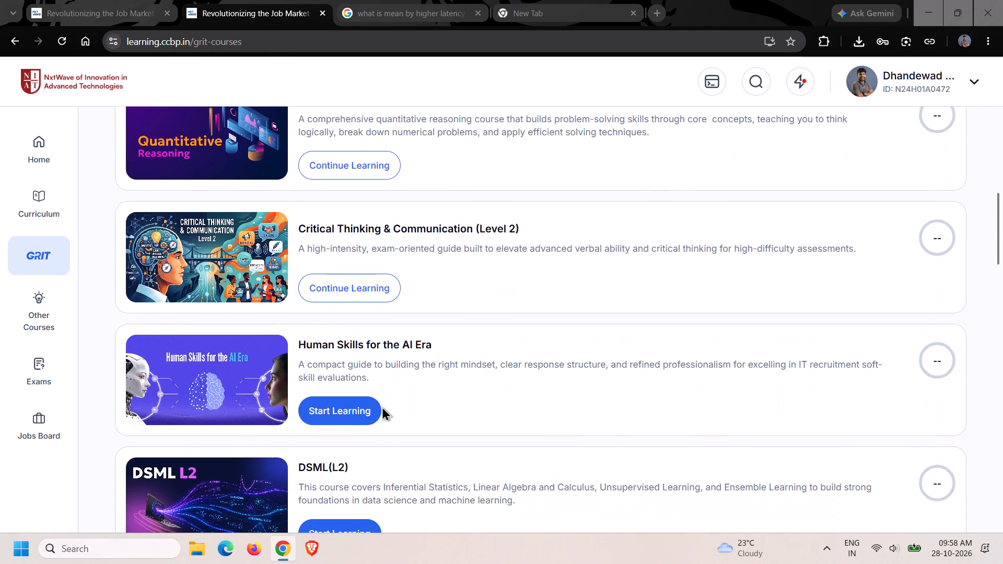
{"action": "scroll", "coordinate": [382, 406], "scroll_direction": "down", "scroll_amount": 5}
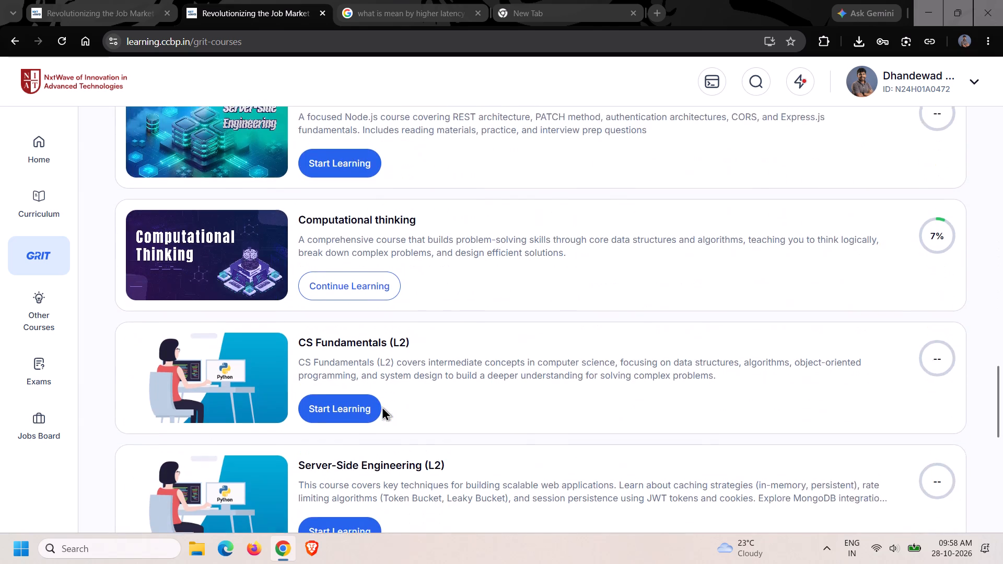
{"action": "scroll", "coordinate": [382, 406], "scroll_direction": "down", "scroll_amount": 5}
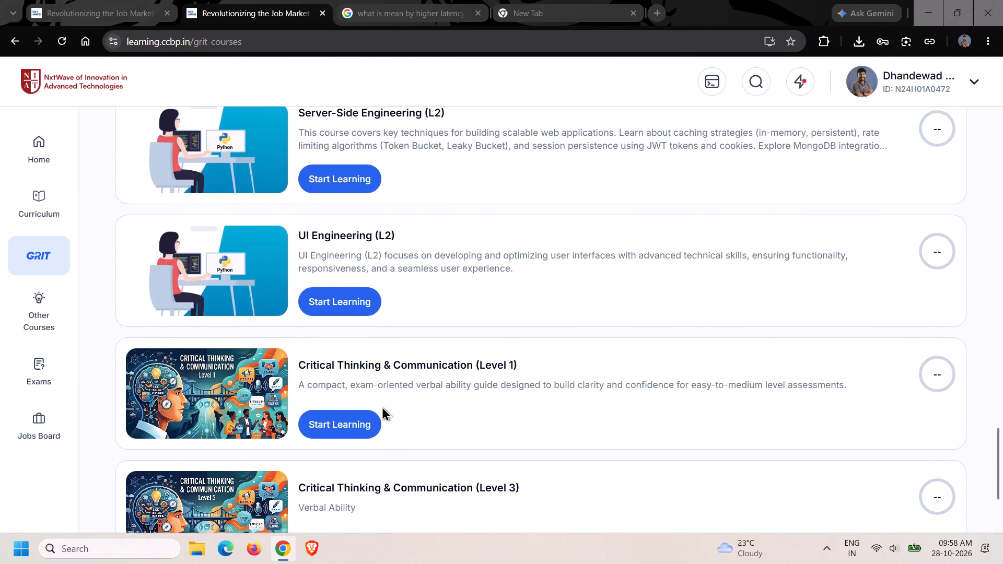
{"action": "scroll", "coordinate": [382, 406], "scroll_direction": "down", "scroll_amount": 3}
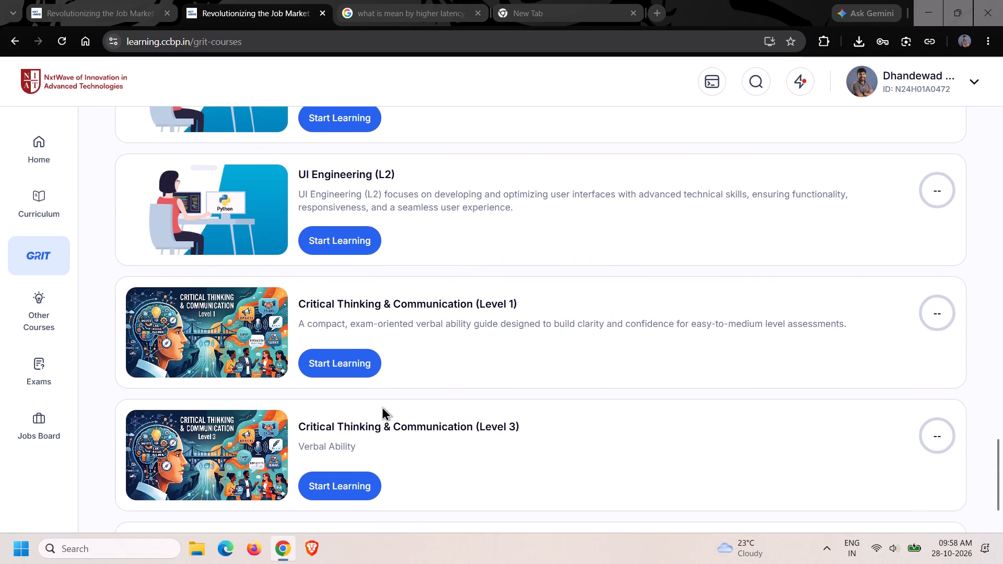
{"action": "scroll", "coordinate": [382, 406], "scroll_direction": "down", "scroll_amount": 2}
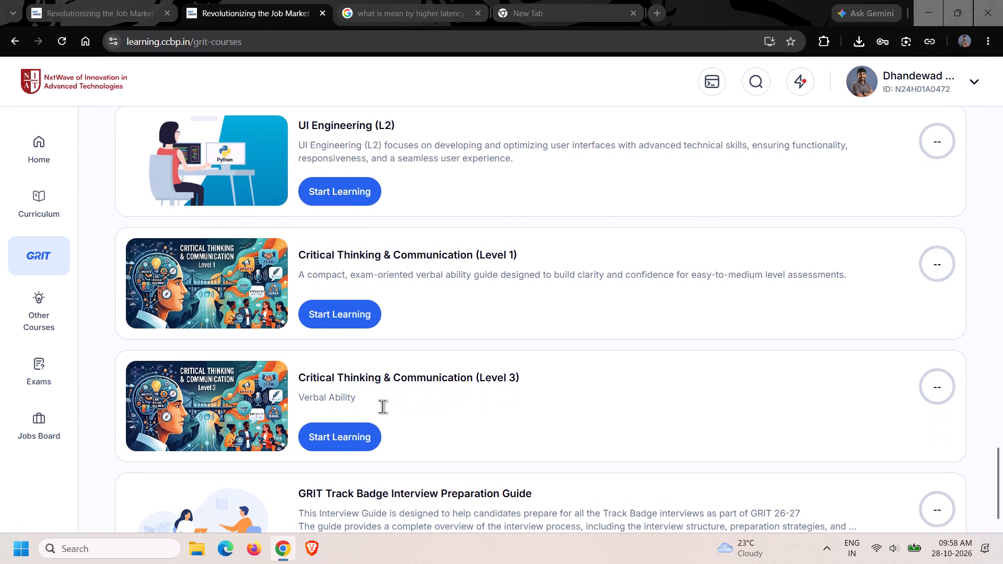
{"action": "scroll", "coordinate": [382, 406], "scroll_direction": "down", "scroll_amount": 2}
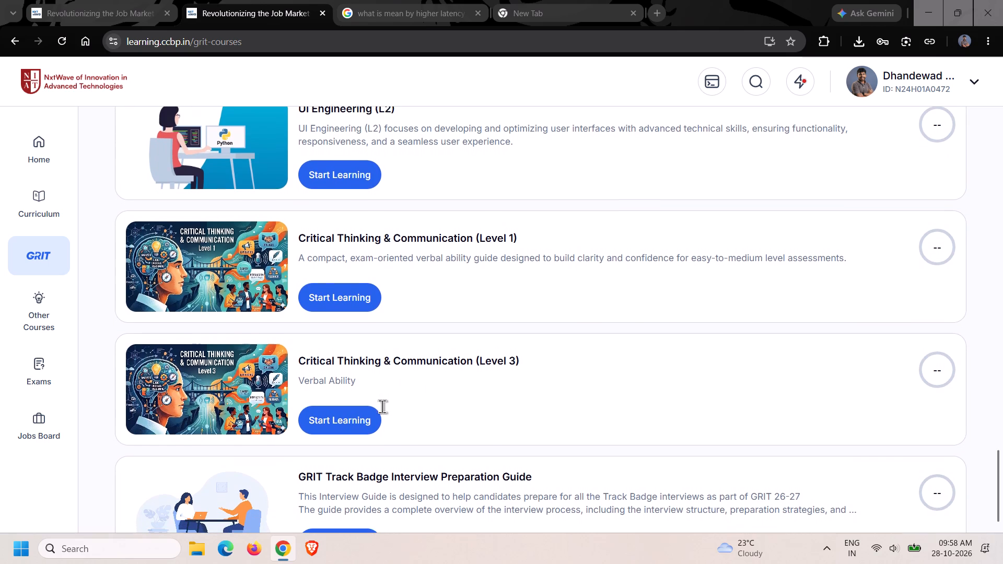
{"action": "scroll", "coordinate": [382, 406], "scroll_direction": "down", "scroll_amount": 1}
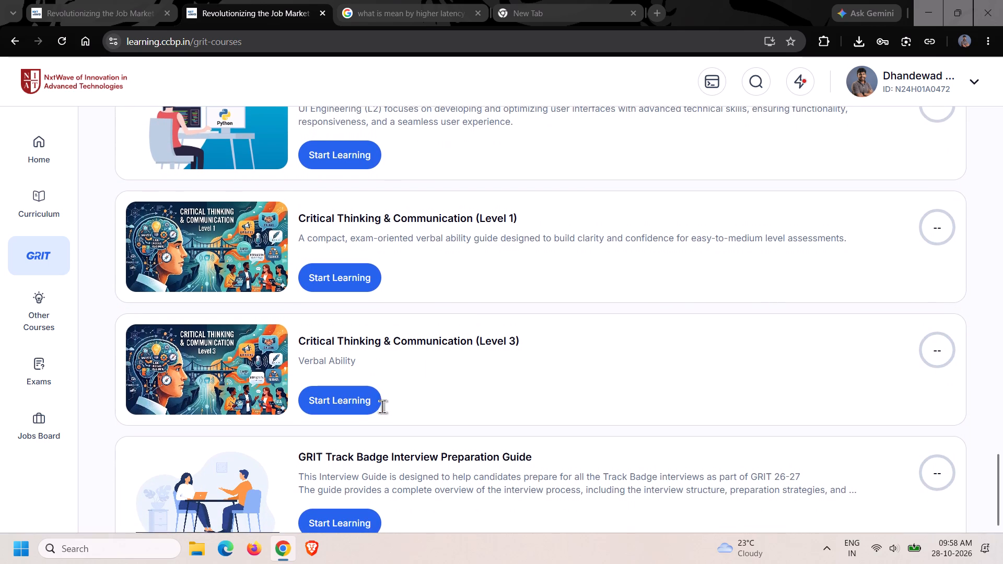
{"action": "scroll", "coordinate": [382, 406], "scroll_direction": "down", "scroll_amount": 6}
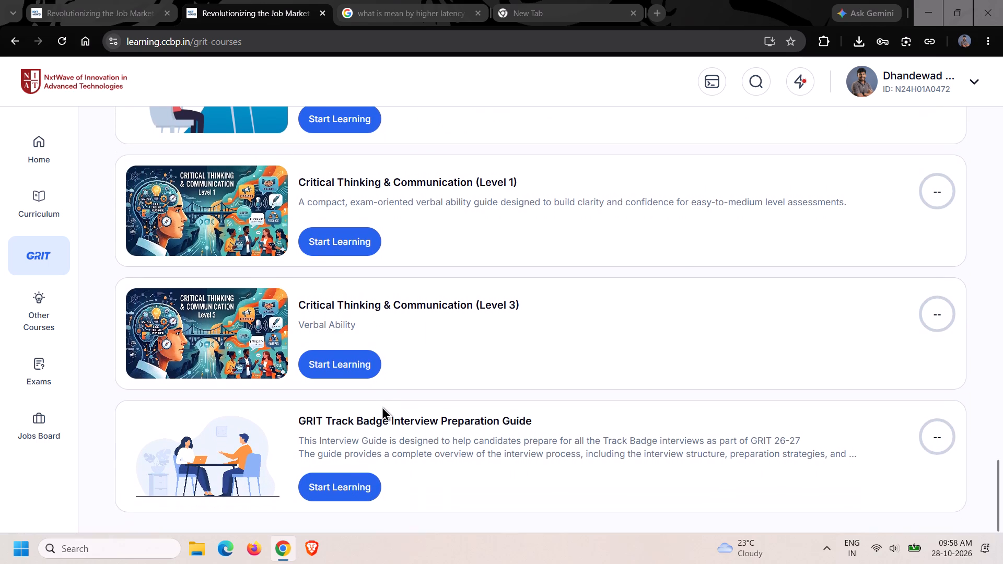
{"action": "scroll", "coordinate": [382, 406], "scroll_direction": "down", "scroll_amount": 1}
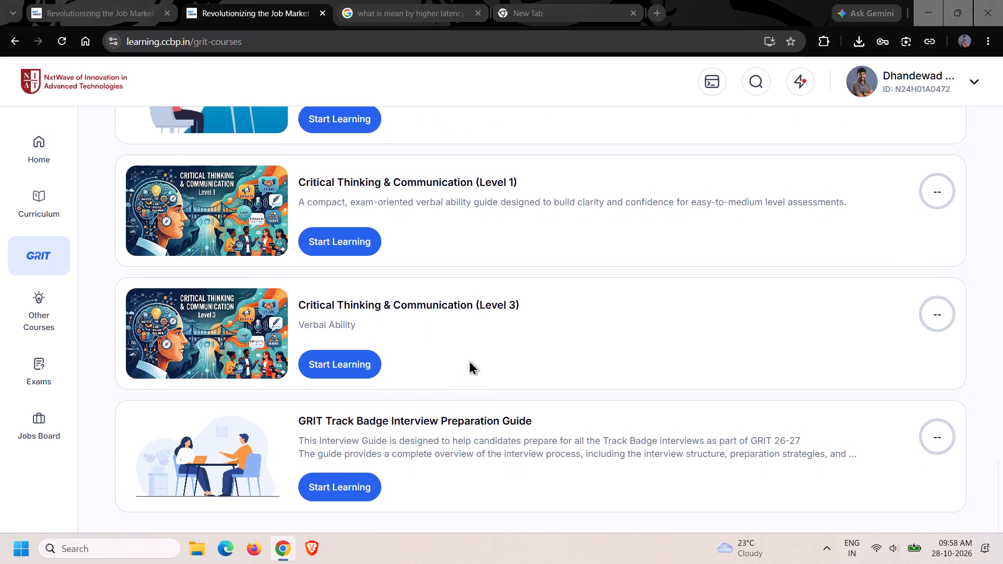
Continue learning the Applied Gen AI Development course from the GRIT preparation list.
{"action": "scroll", "coordinate": [469, 360], "scroll_direction": "up", "scroll_amount": 4}
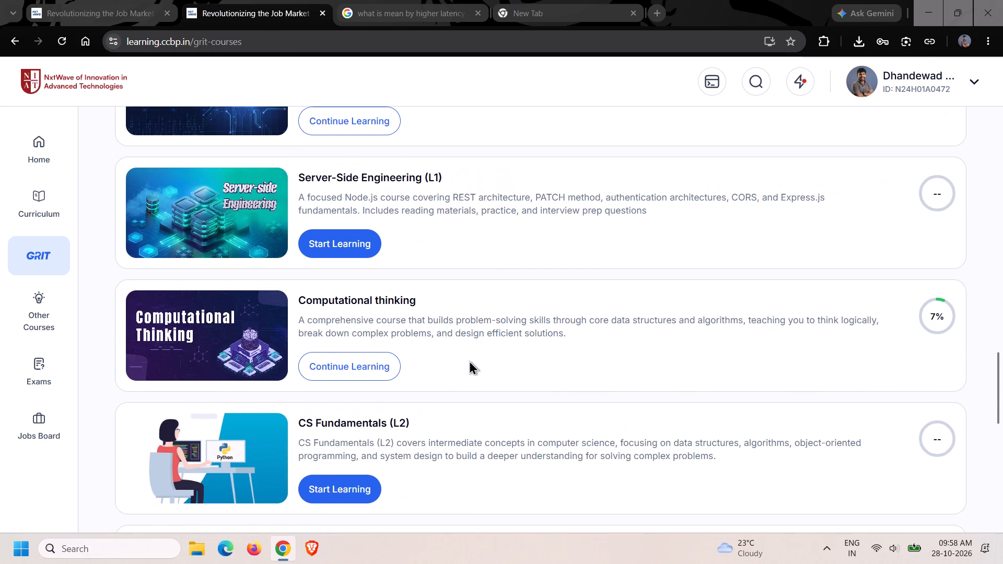
{"action": "scroll", "coordinate": [469, 360], "scroll_direction": "up", "scroll_amount": 4}
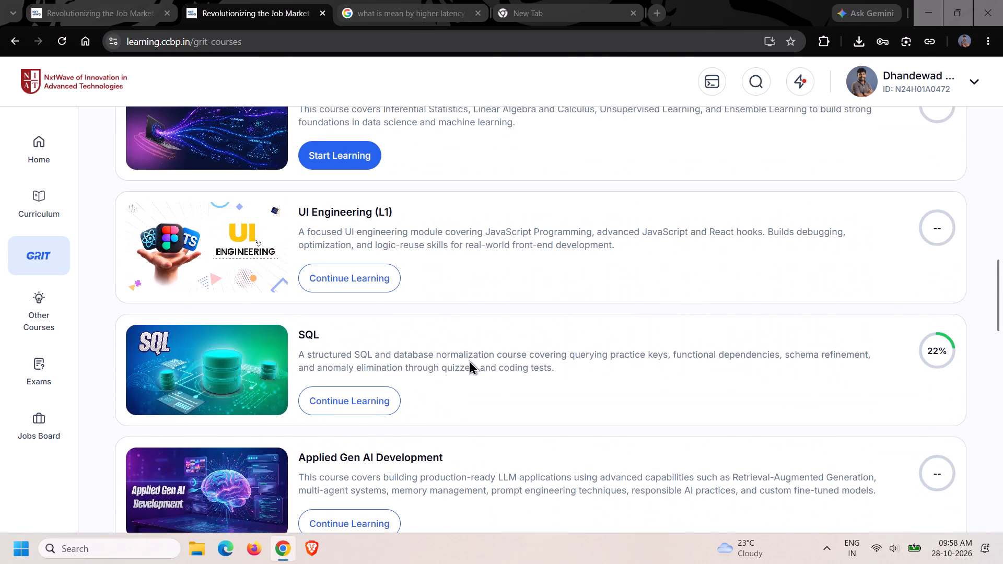
{"action": "scroll", "coordinate": [419, 385], "scroll_direction": "down", "scroll_amount": 2}
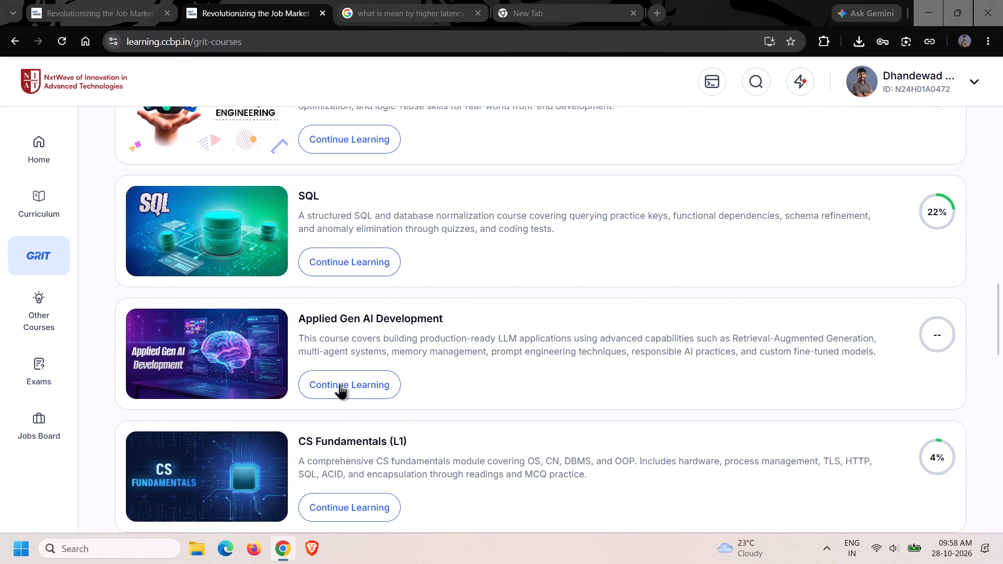
{"action": "left_click", "coordinate": [340, 383]}
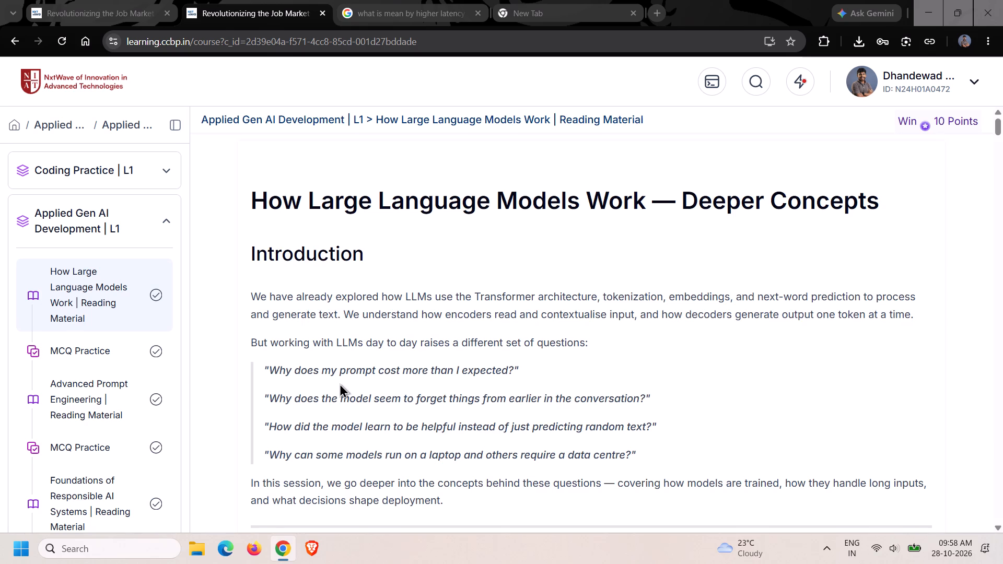
Skim the How Large Language Models Work reading material in Applied Gen AI Development L1.
{"action": "scroll", "coordinate": [340, 383], "scroll_direction": "down", "scroll_amount": 19}
{"action": "scroll", "coordinate": [340, 383], "scroll_direction": "down", "scroll_amount": 7}
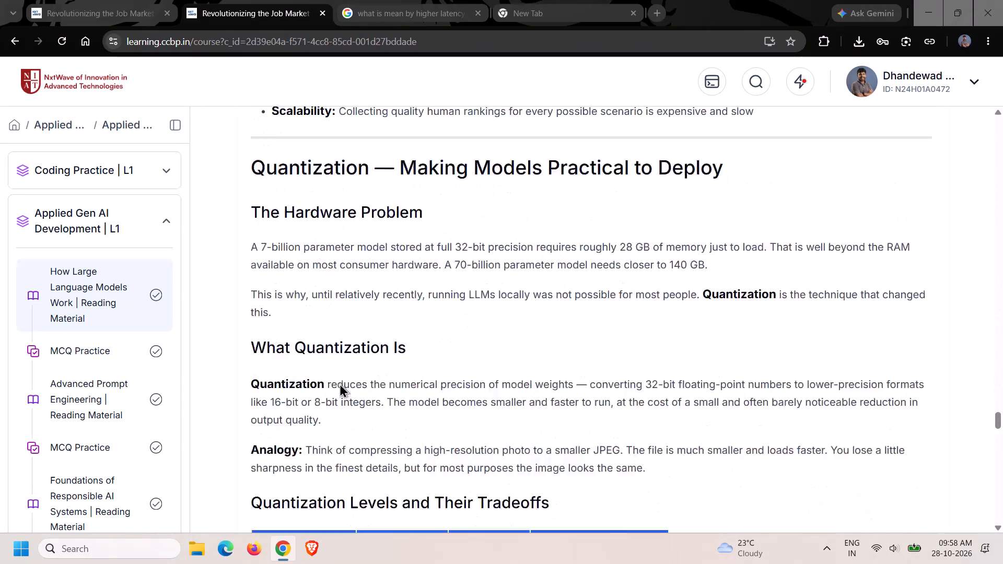
{"action": "scroll", "coordinate": [340, 383], "scroll_direction": "down", "scroll_amount": 4}
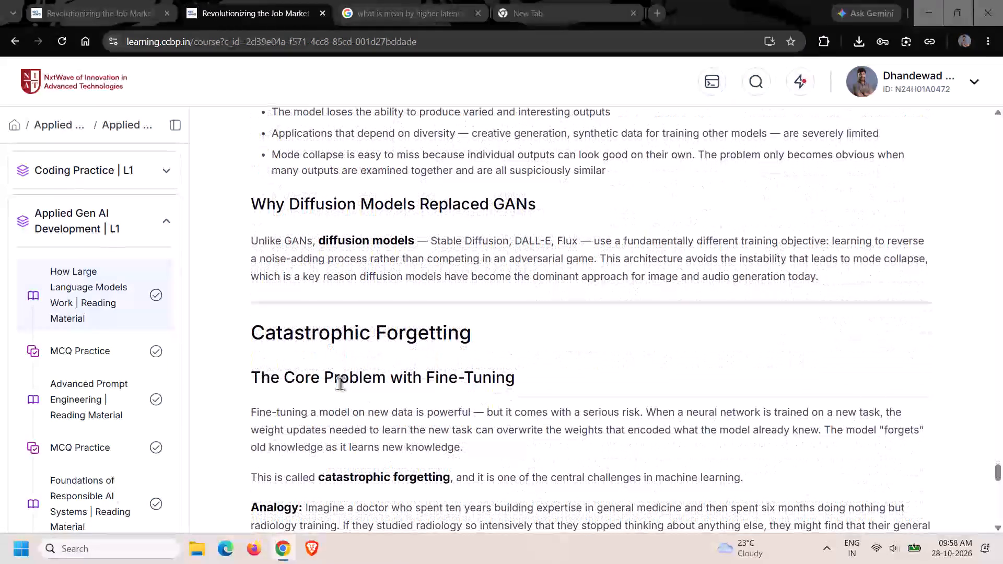
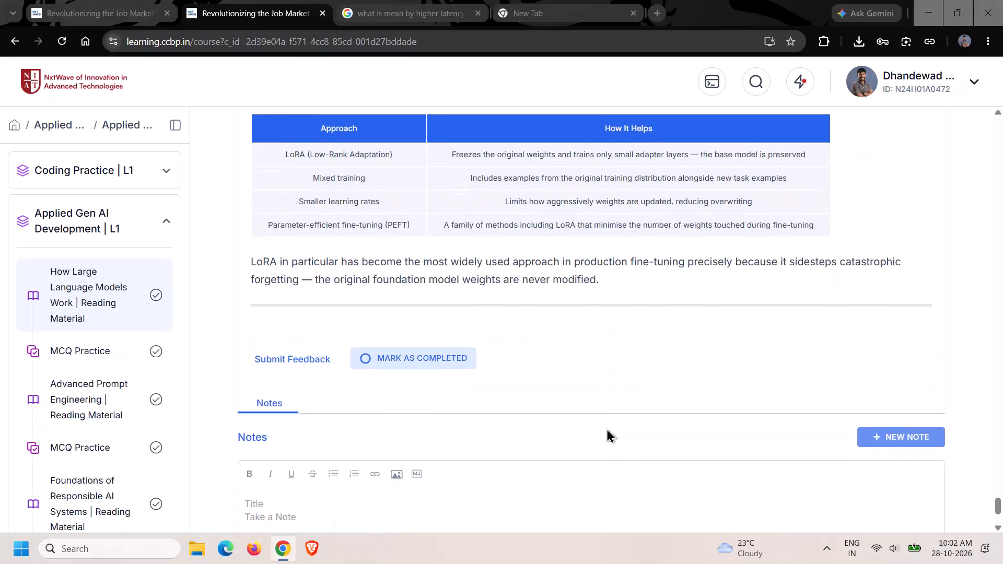
Reread the reading material's sections on why catastrophic forgetting happens, why it matters for LLMs and how to mitigate it.
{"action": "scroll", "coordinate": [607, 428], "scroll_direction": "up", "scroll_amount": 3}
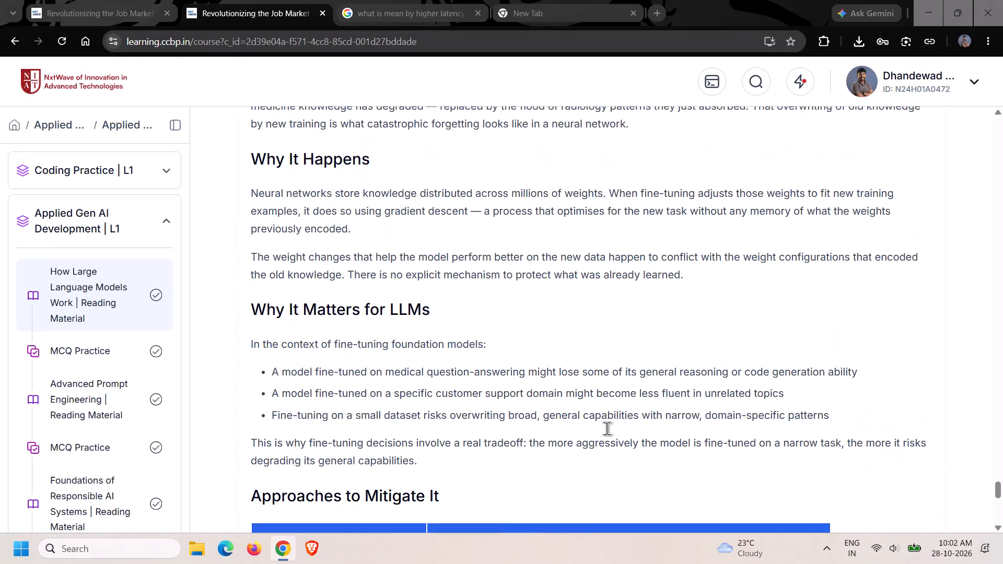
{"action": "scroll", "coordinate": [607, 428], "scroll_direction": "up", "scroll_amount": 2}
{"action": "scroll", "coordinate": [607, 428], "scroll_direction": "down", "scroll_amount": 1}
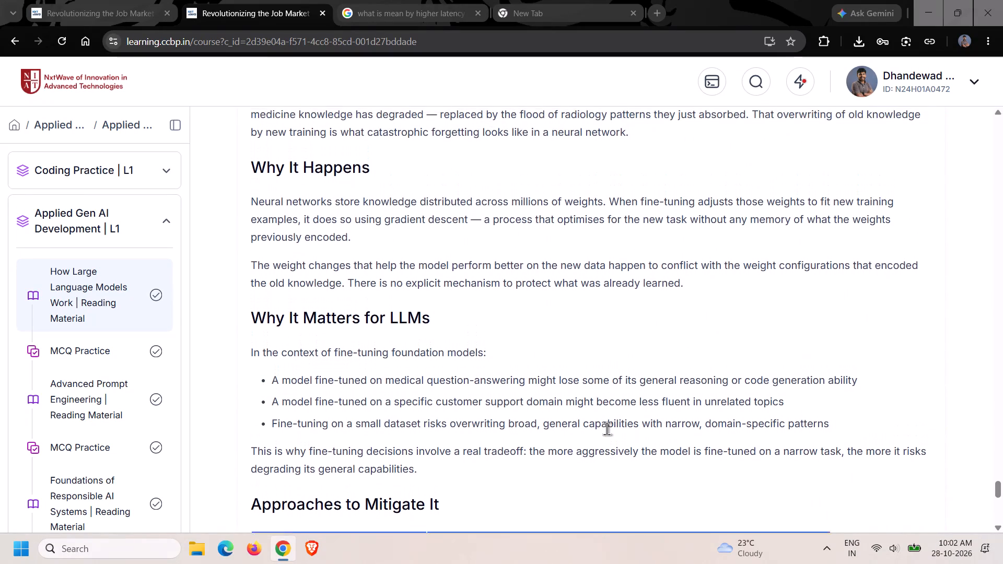
{"action": "scroll", "coordinate": [607, 428], "scroll_direction": "down", "scroll_amount": 2}
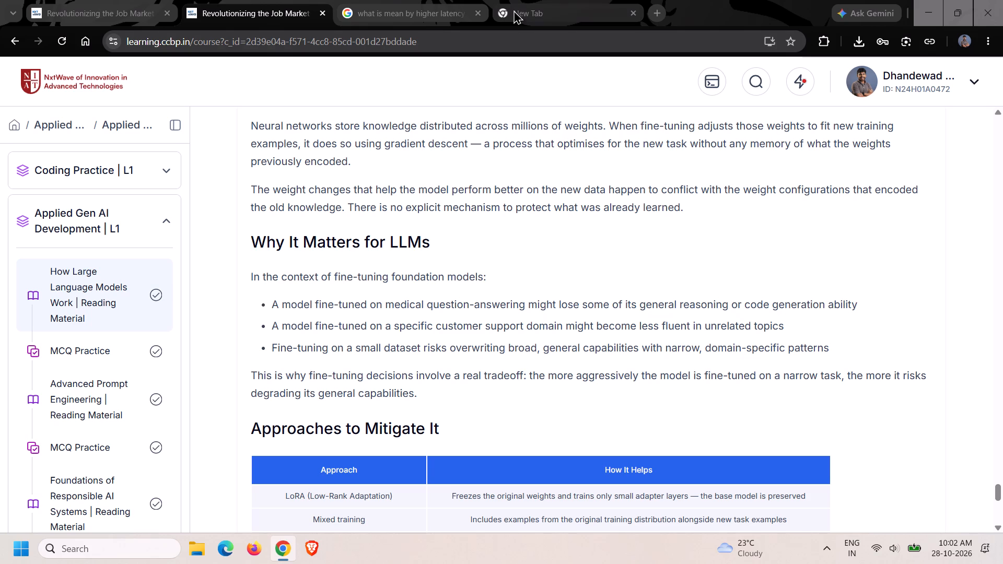
Switch to Power BI Desktop and start a blank report.
{"action": "left_click", "coordinate": [144, 549]}
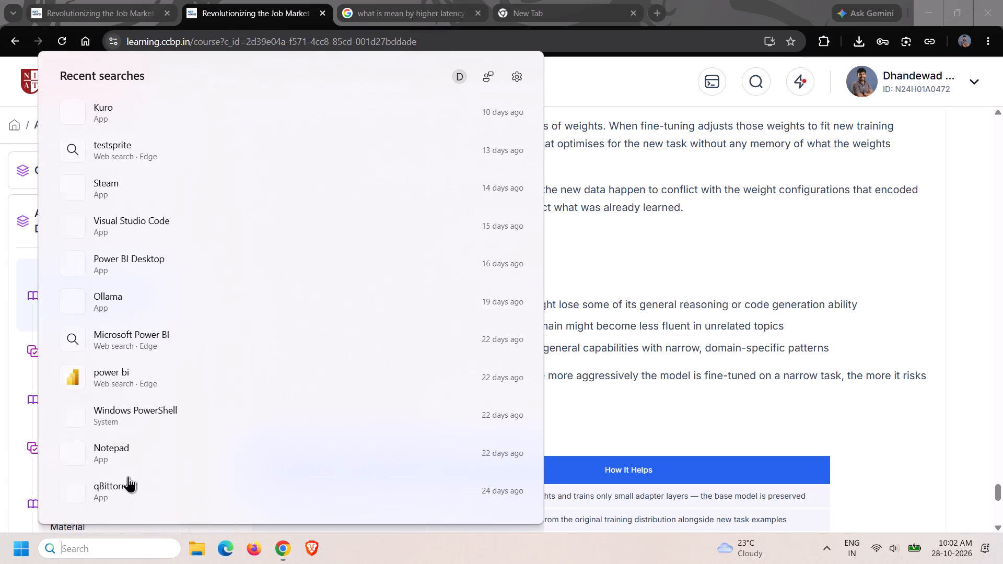
{"action": "left_click", "coordinate": [126, 271]}
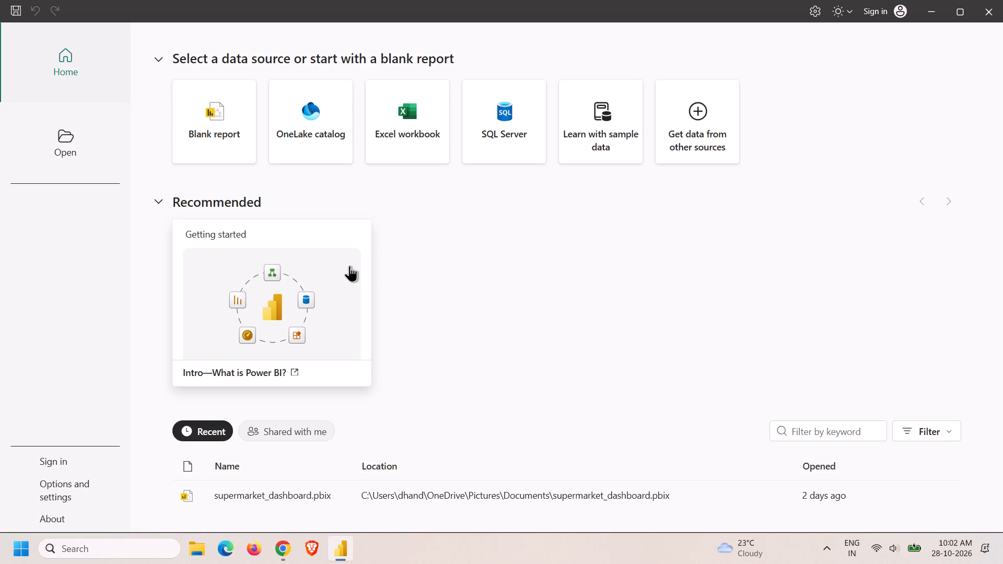
{"action": "left_click", "coordinate": [207, 122]}
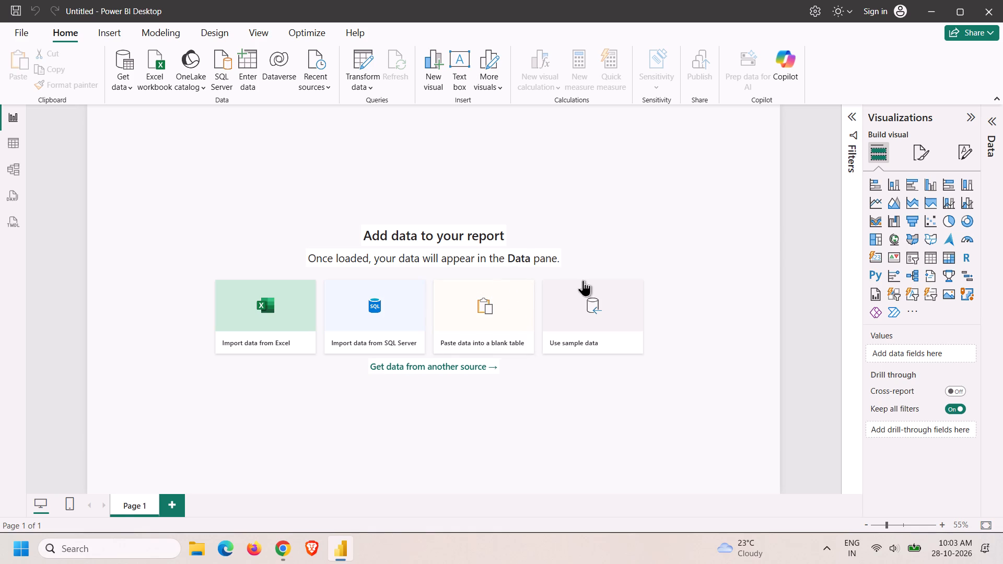
Import Sheet1 from the Excel workbook Online+store+dataset+(3).xlsx in Downloads and load it into the report.
{"action": "left_click", "coordinate": [423, 366]}
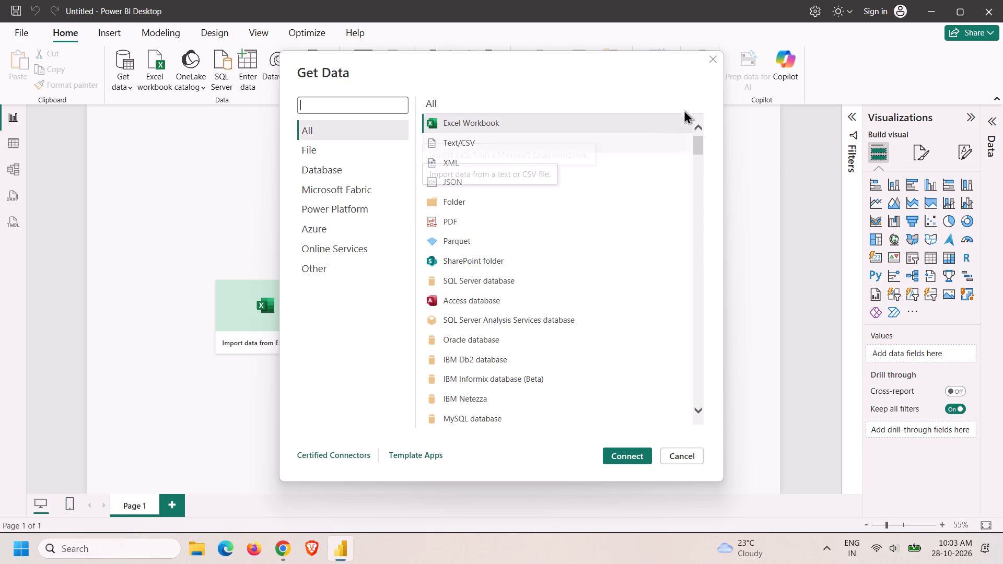
{"action": "left_click", "coordinate": [710, 54]}
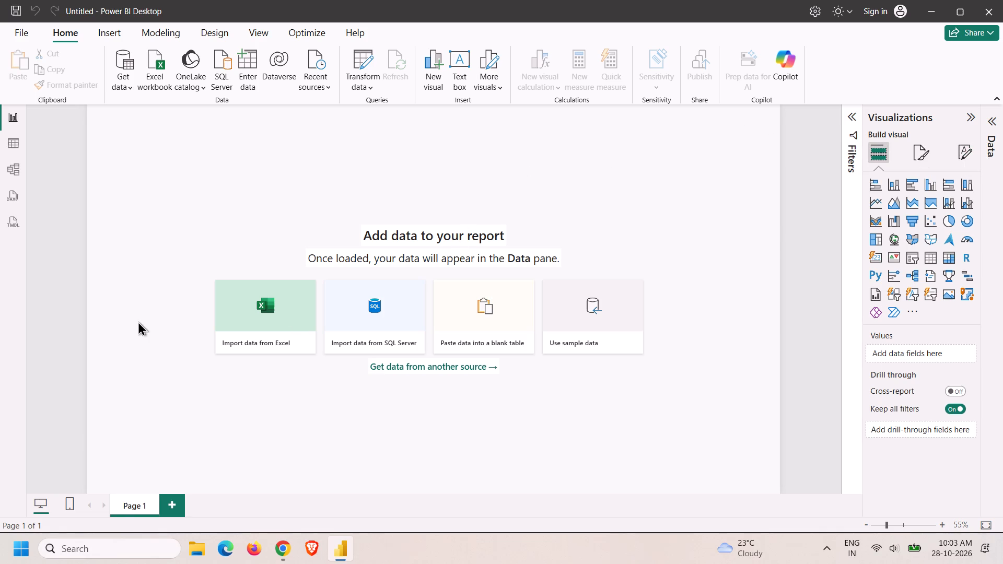
{"action": "left_click", "coordinate": [255, 327]}
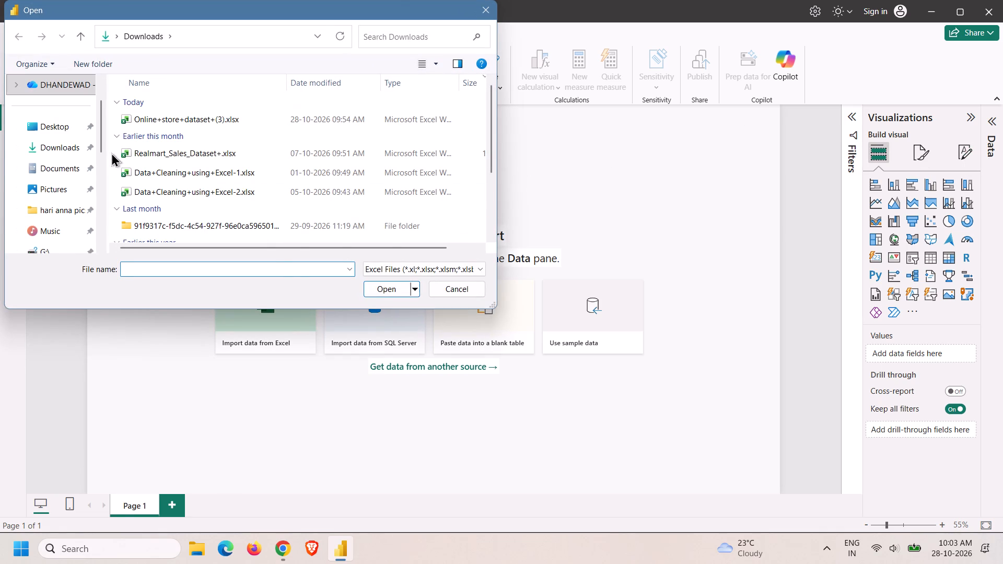
{"action": "double_click", "coordinate": [203, 116]}
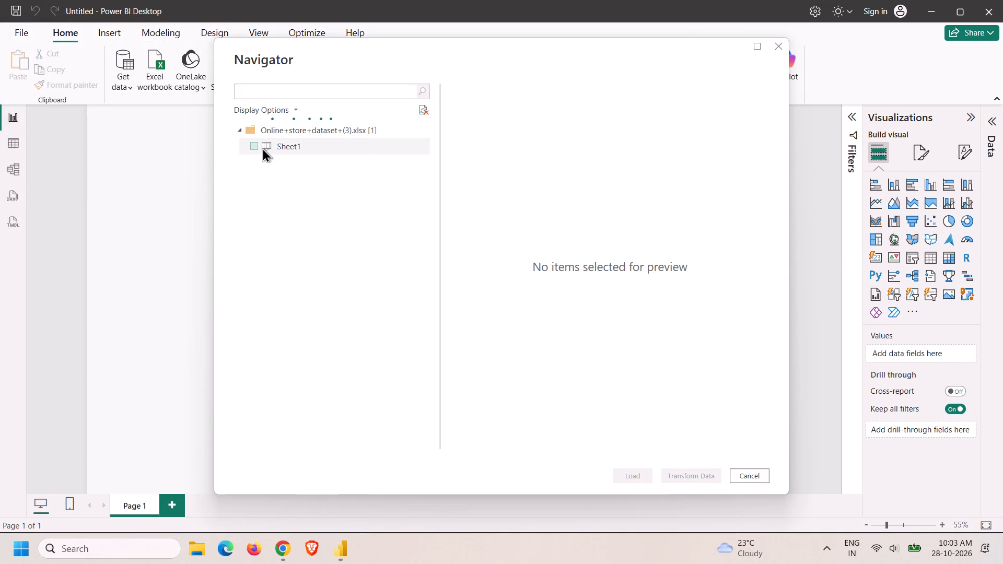
{"action": "left_click", "coordinate": [262, 148]}
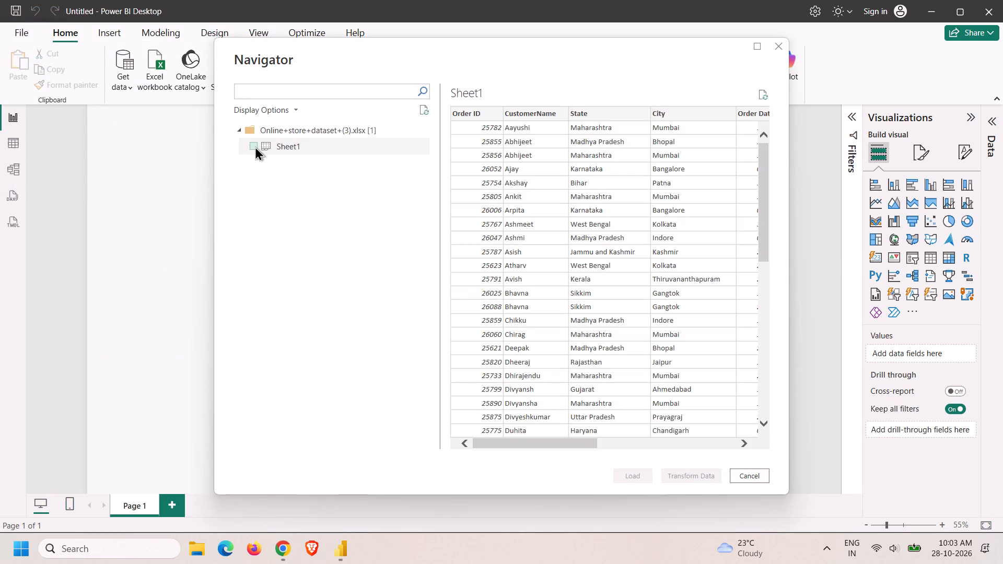
{"action": "left_click", "coordinate": [254, 147]}
{"action": "left_click", "coordinate": [637, 473]}
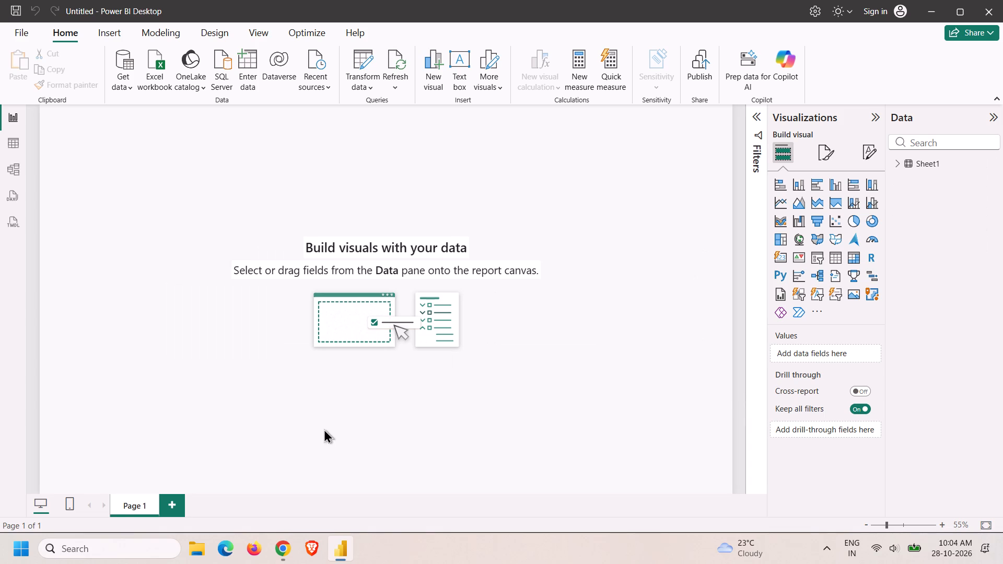
Expand the Sheet1 table to view its fields.
{"action": "scroll", "coordinate": [358, 272], "scroll_direction": "up", "scroll_amount": 7}
{"action": "scroll", "coordinate": [358, 272], "scroll_direction": "down", "scroll_amount": 1}
{"action": "left_click", "coordinate": [903, 161]}
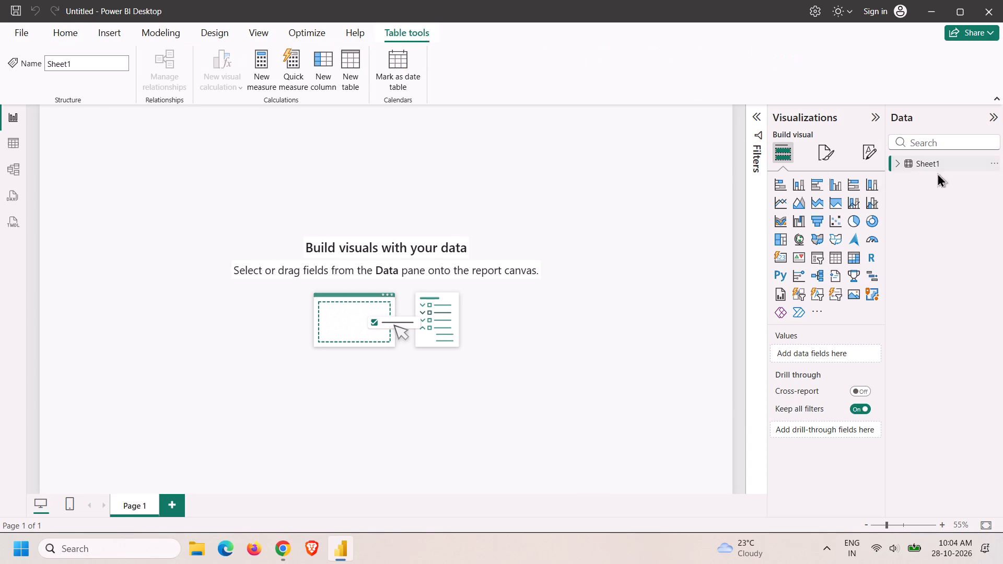
{"action": "left_click", "coordinate": [900, 165]}
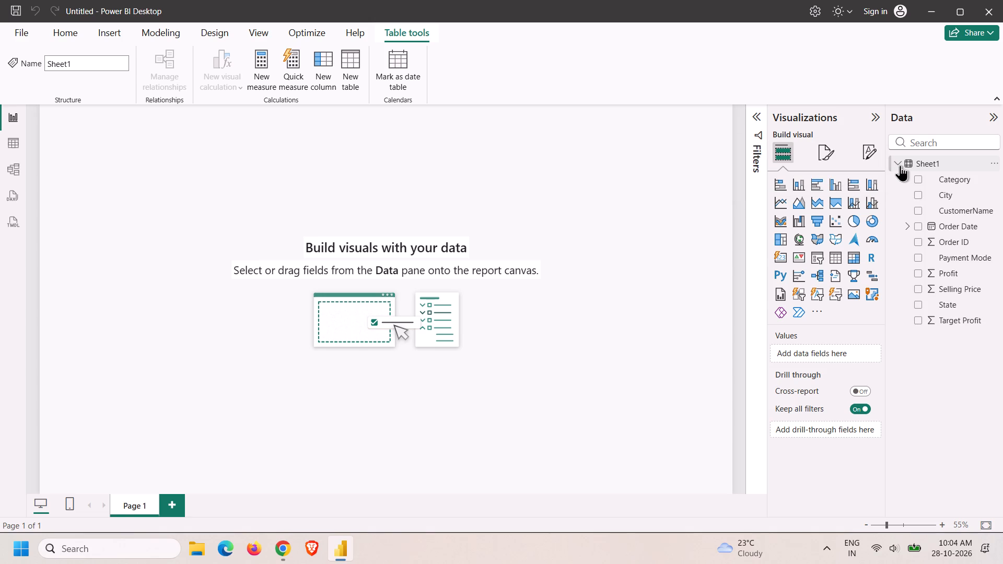
{"action": "scroll", "coordinate": [447, 231], "scroll_direction": "up", "scroll_amount": 3}
Insert a text box, move it near the top centre of the report page and resize it into a wide, shallow title banner.
{"action": "left_click", "coordinate": [68, 36]}
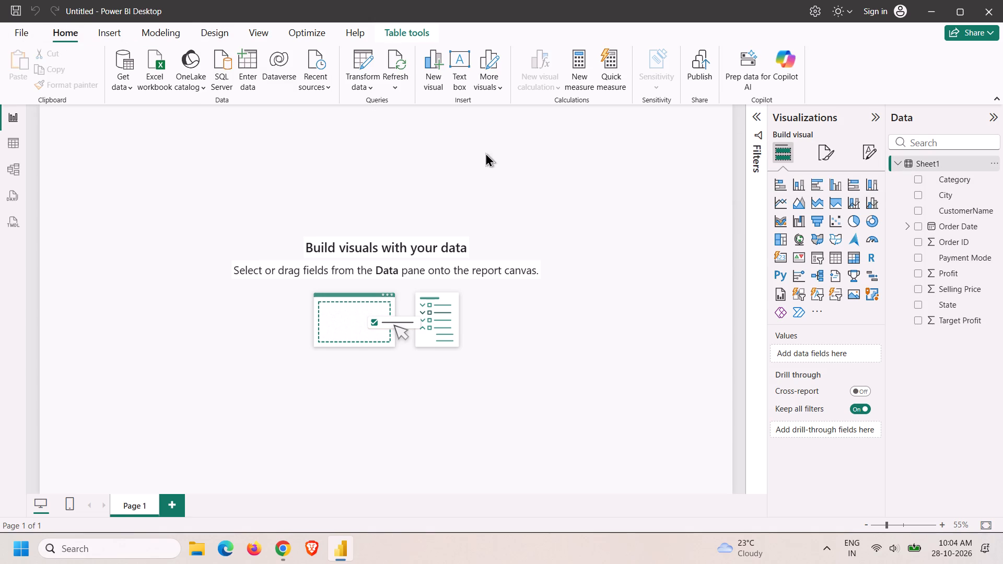
{"action": "left_click", "coordinate": [457, 57]}
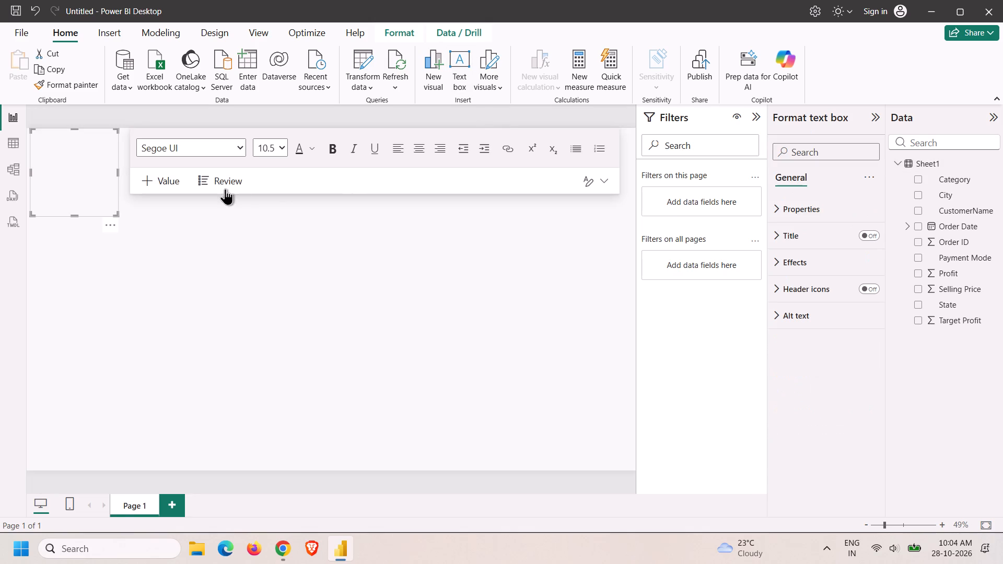
{"action": "left_click_drag", "start_coordinate": [118, 216], "coordinate": [316, 240]}
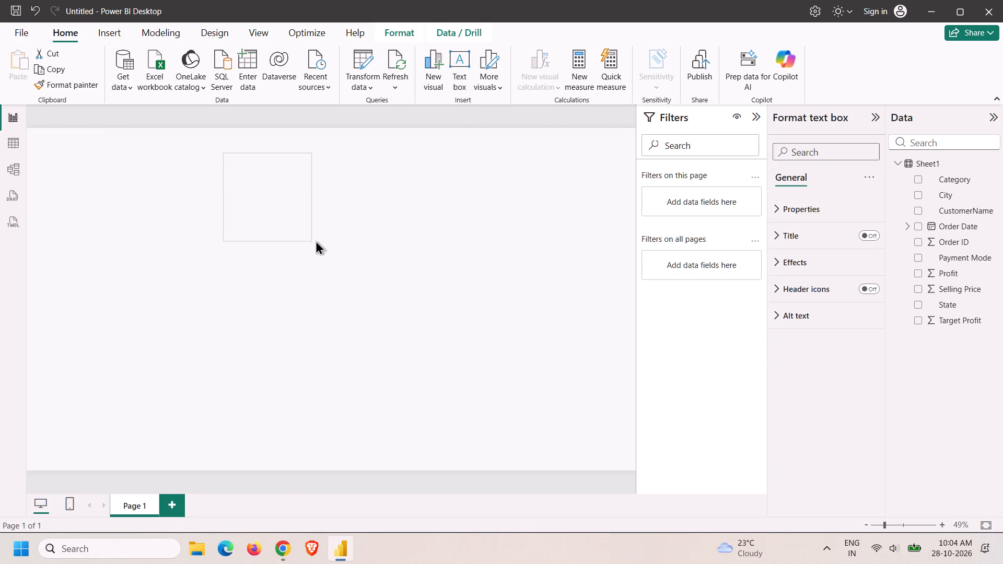
{"action": "left_click_drag", "start_coordinate": [316, 240], "coordinate": [298, 239]}
{"action": "left_click_drag", "start_coordinate": [296, 236], "coordinate": [369, 230]}
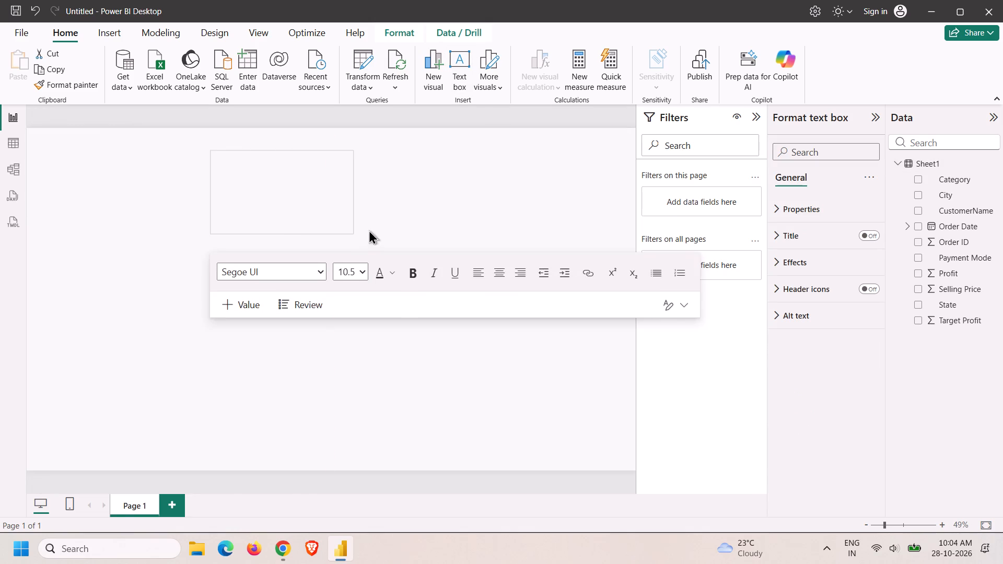
{"action": "left_click_drag", "start_coordinate": [369, 230], "coordinate": [470, 178]}
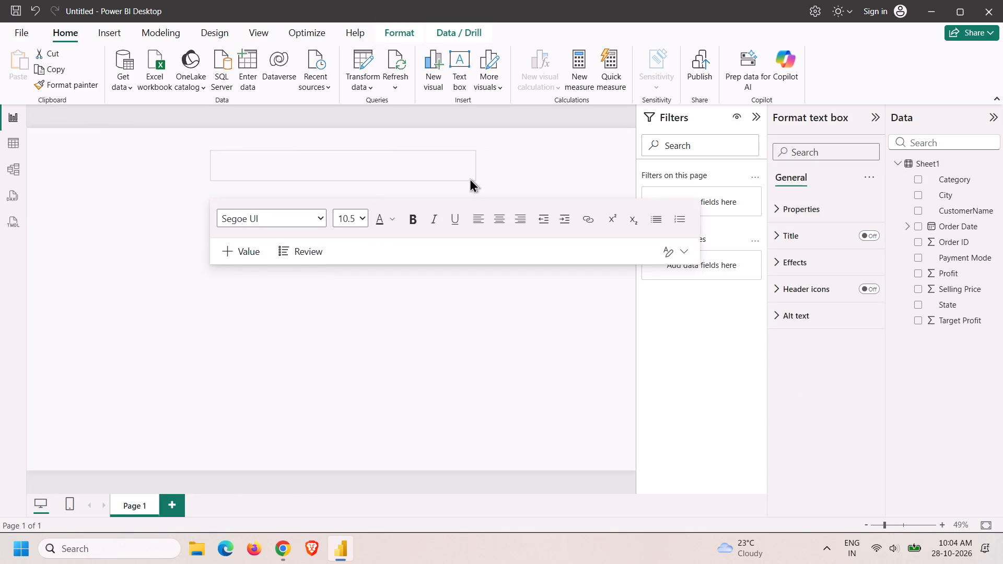
{"action": "left_click_drag", "start_coordinate": [470, 178], "coordinate": [457, 178]}
Add the title "Online store Dashboard" to the text box at font size 36 and centre it.
{"action": "left_click", "coordinate": [363, 220]}
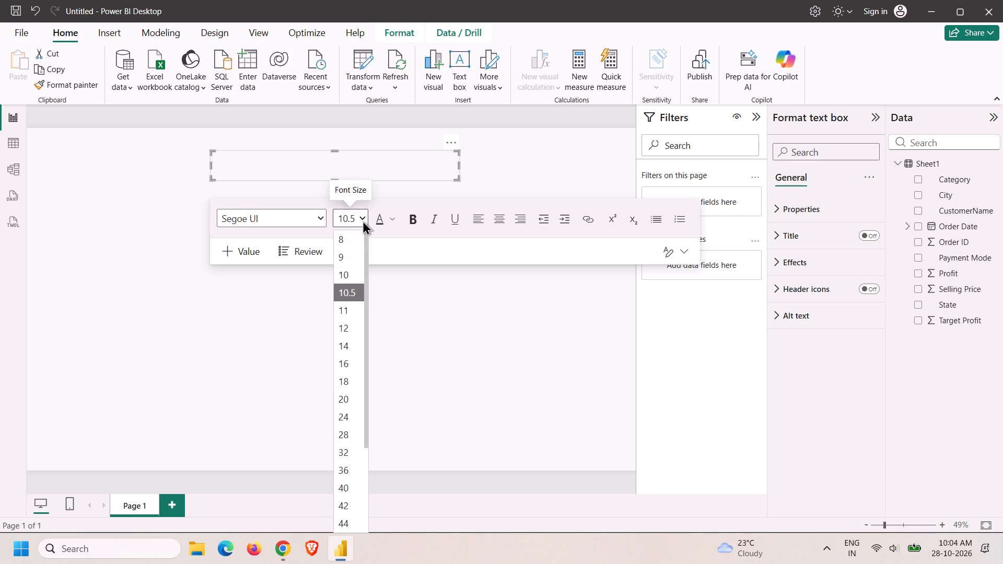
{"action": "left_click", "coordinate": [359, 467]}
{"action": "left_click", "coordinate": [287, 165]}
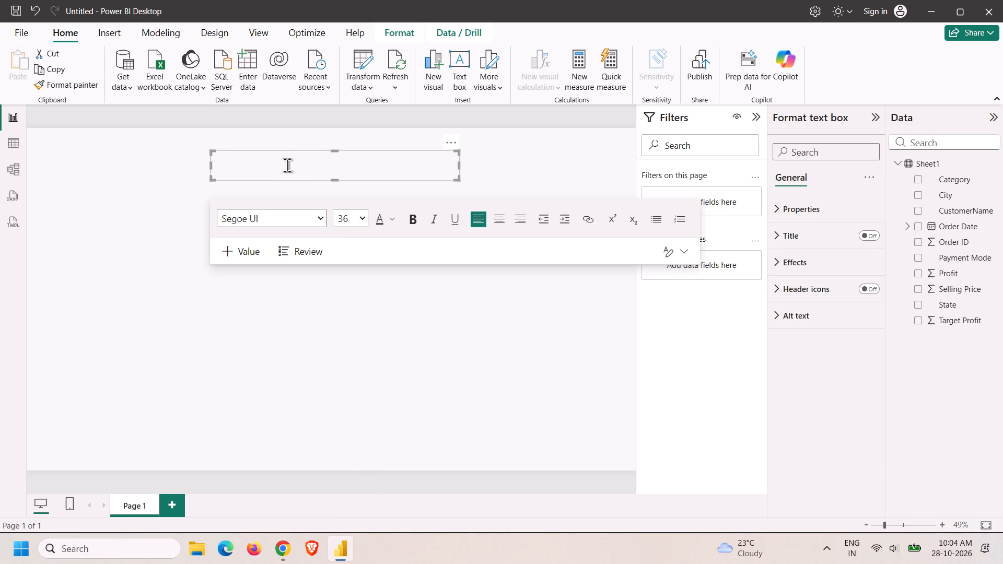
{"action": "type", "text": "Online"}
{"action": "key", "text": "space"}
{"action": "type", "text": "store"}
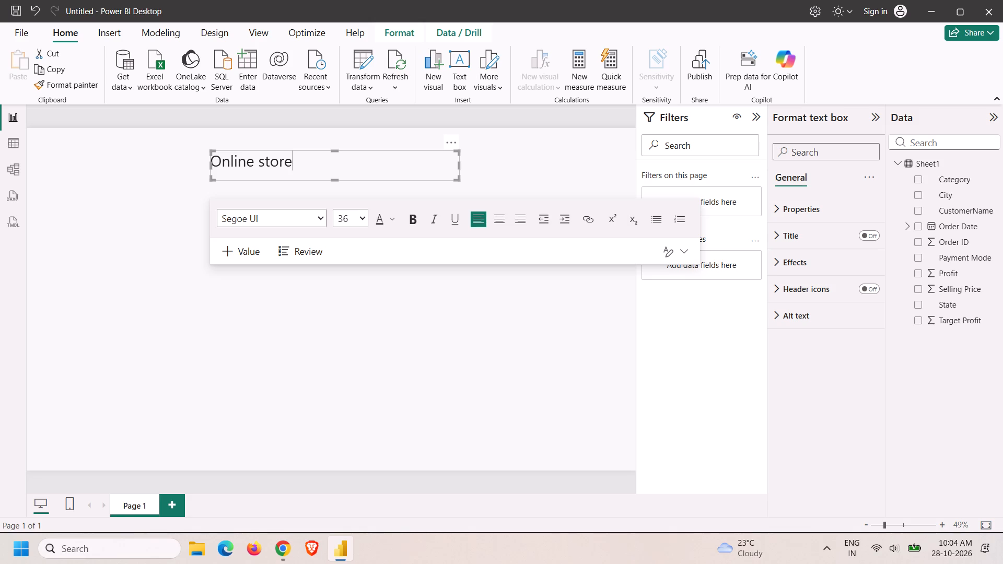
{"action": "key", "text": "space"}
{"action": "type", "text": "Dashboard"}
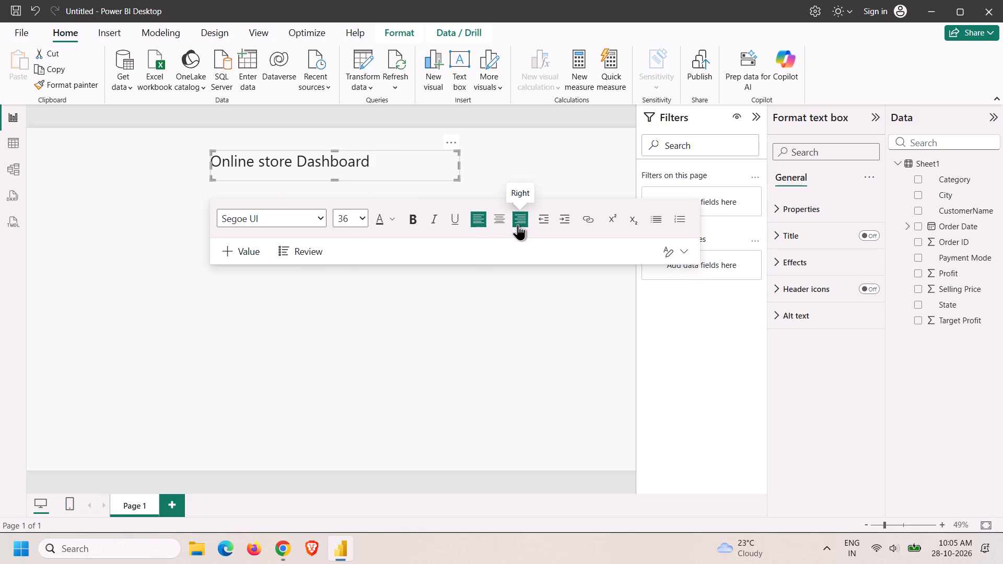
{"action": "left_click", "coordinate": [502, 217]}
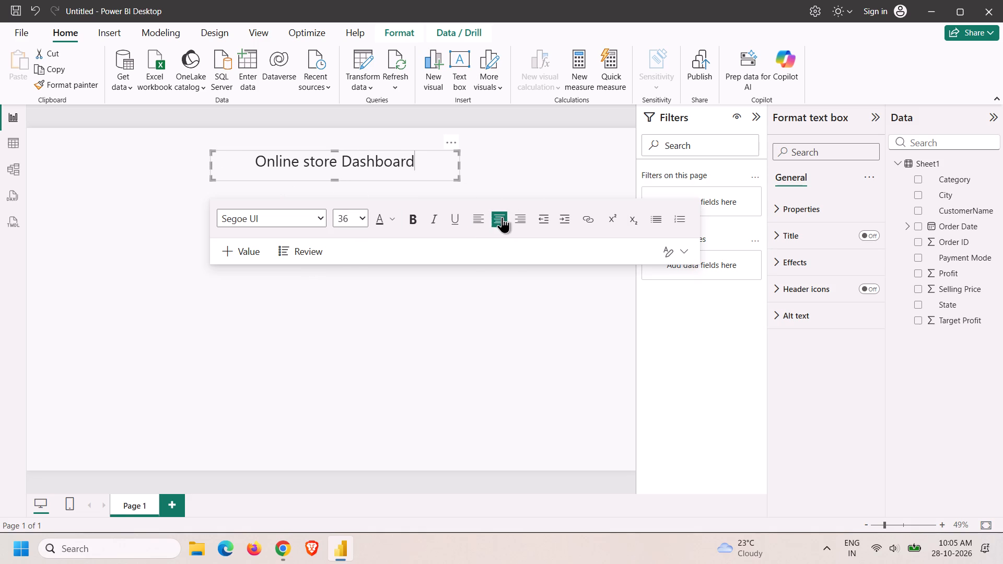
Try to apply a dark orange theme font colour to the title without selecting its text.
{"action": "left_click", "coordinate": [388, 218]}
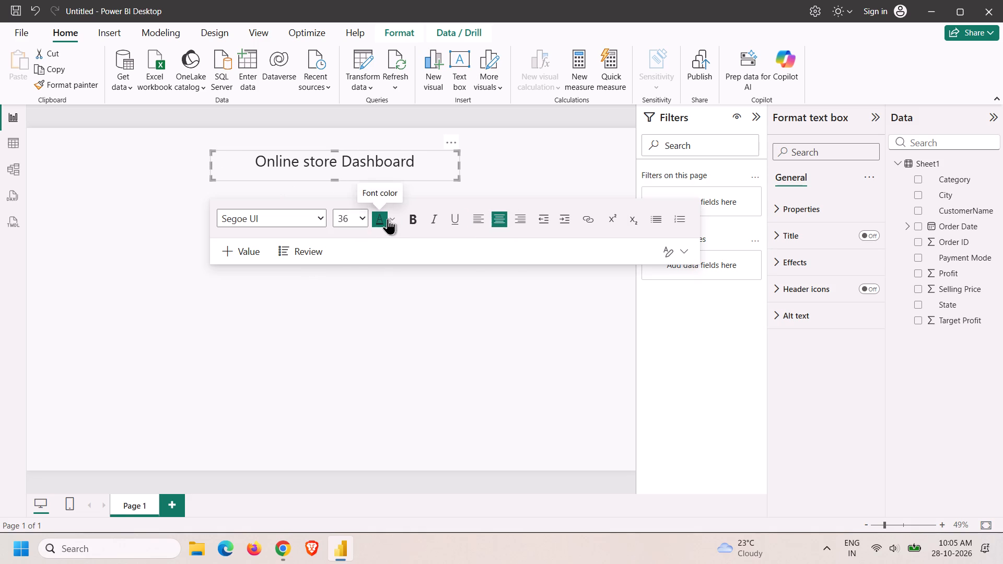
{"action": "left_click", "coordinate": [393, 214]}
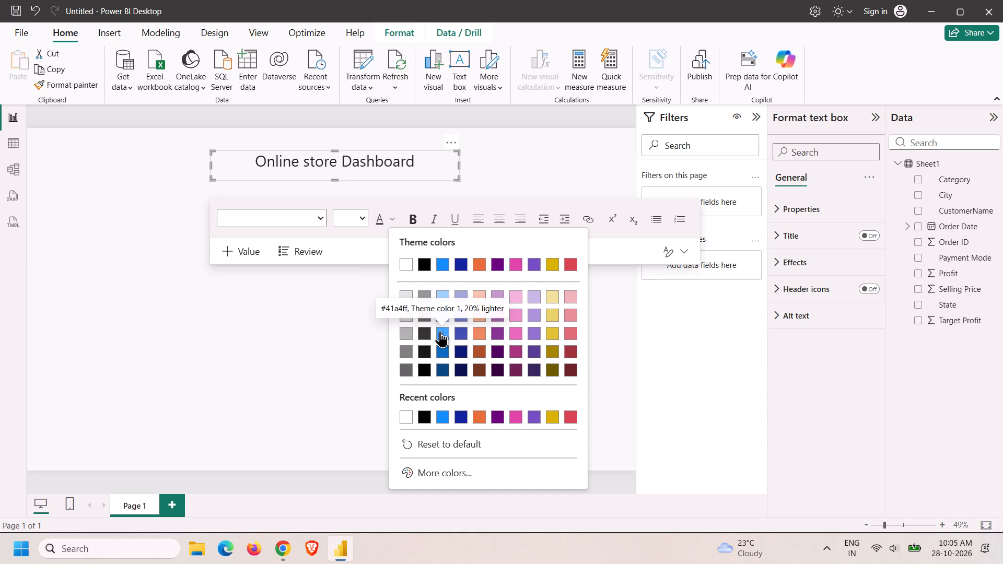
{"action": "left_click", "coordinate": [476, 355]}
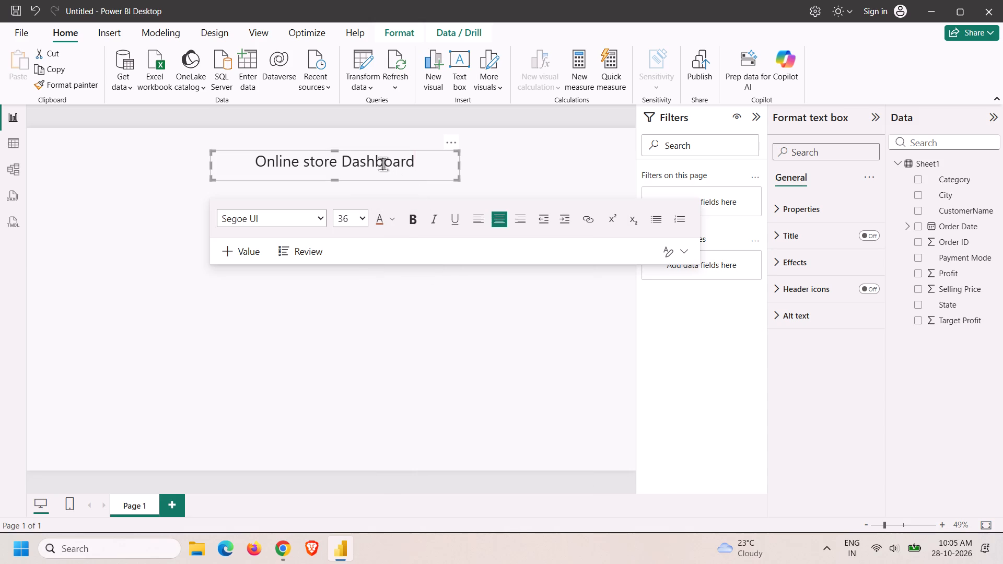
Select the entire "Online store Dashboard" title text and apply the dark orange theme font colour.
{"action": "left_click_drag", "start_coordinate": [419, 163], "coordinate": [388, 163]}
{"action": "left_click_drag", "start_coordinate": [388, 163], "coordinate": [259, 170]}
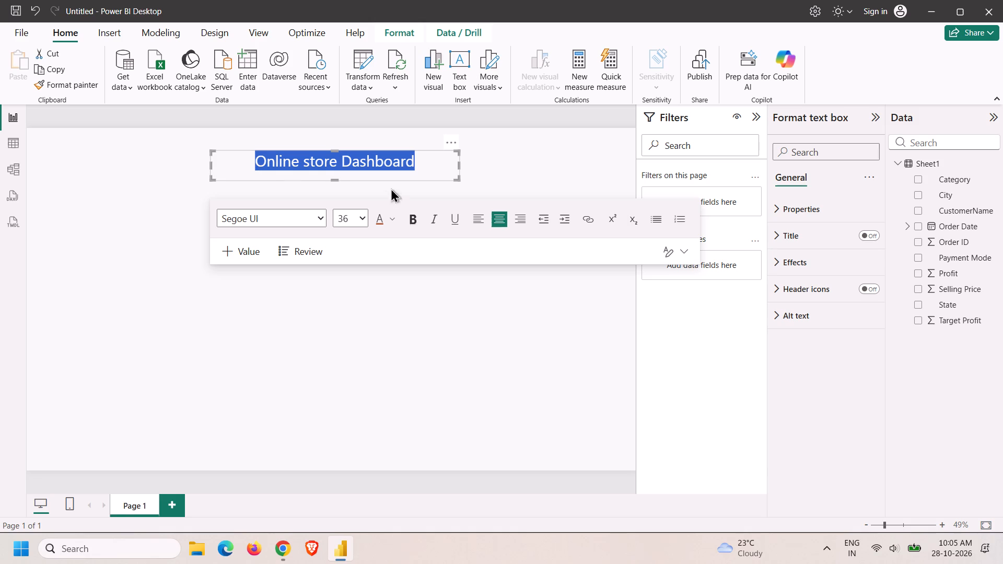
{"action": "left_click", "coordinate": [388, 216]}
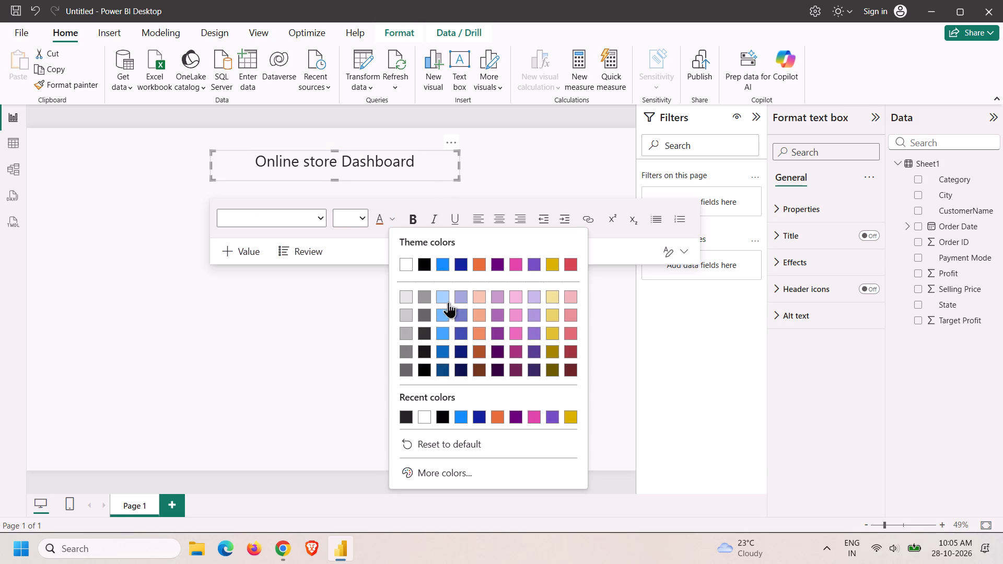
{"action": "left_click", "coordinate": [473, 351]}
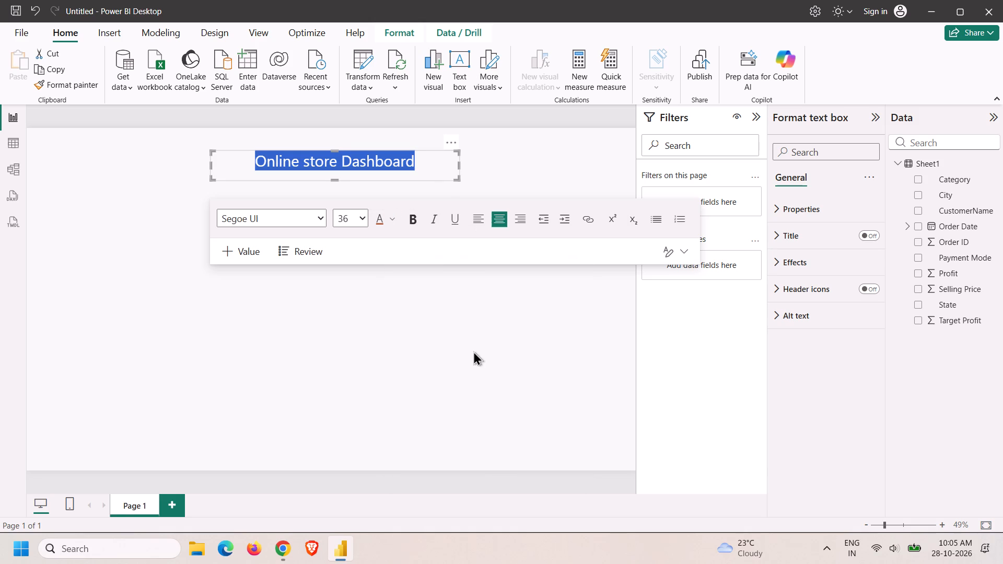
{"action": "left_click", "coordinate": [419, 309]}
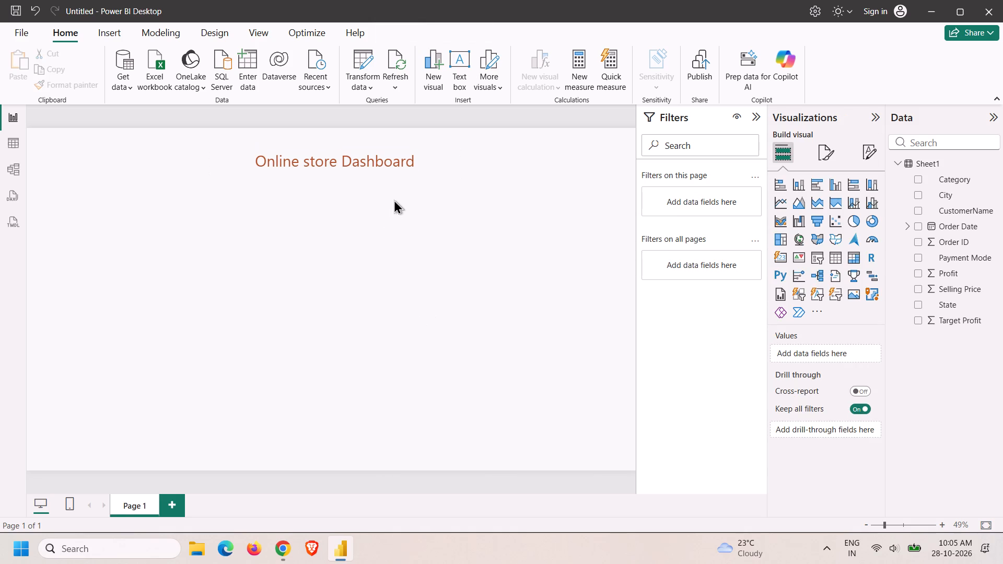
{"action": "left_click", "coordinate": [394, 199]}
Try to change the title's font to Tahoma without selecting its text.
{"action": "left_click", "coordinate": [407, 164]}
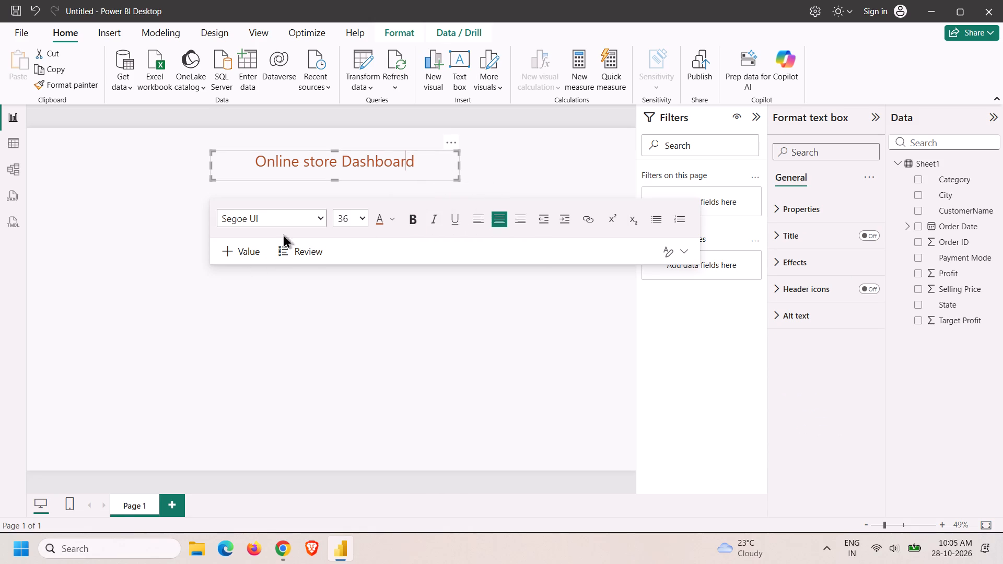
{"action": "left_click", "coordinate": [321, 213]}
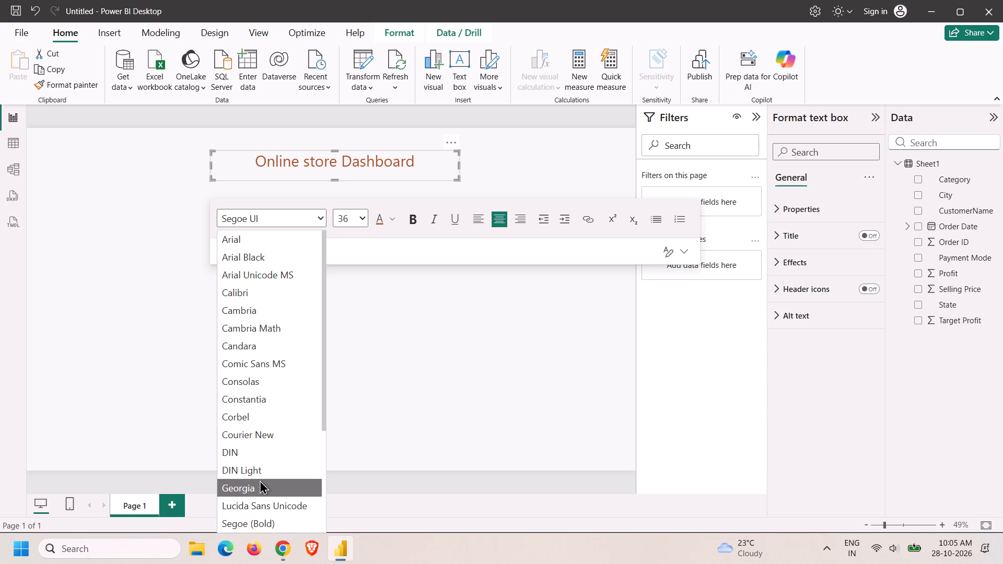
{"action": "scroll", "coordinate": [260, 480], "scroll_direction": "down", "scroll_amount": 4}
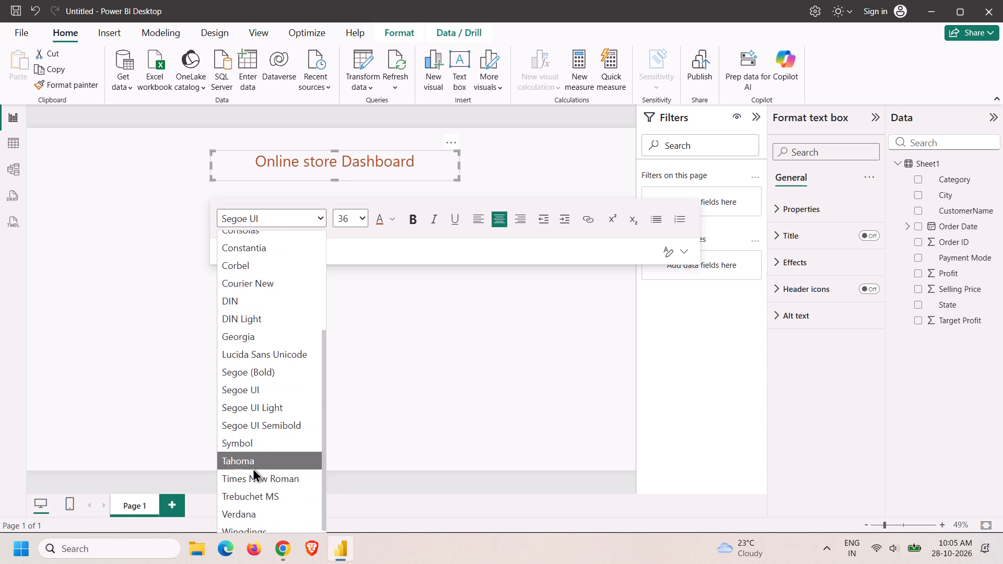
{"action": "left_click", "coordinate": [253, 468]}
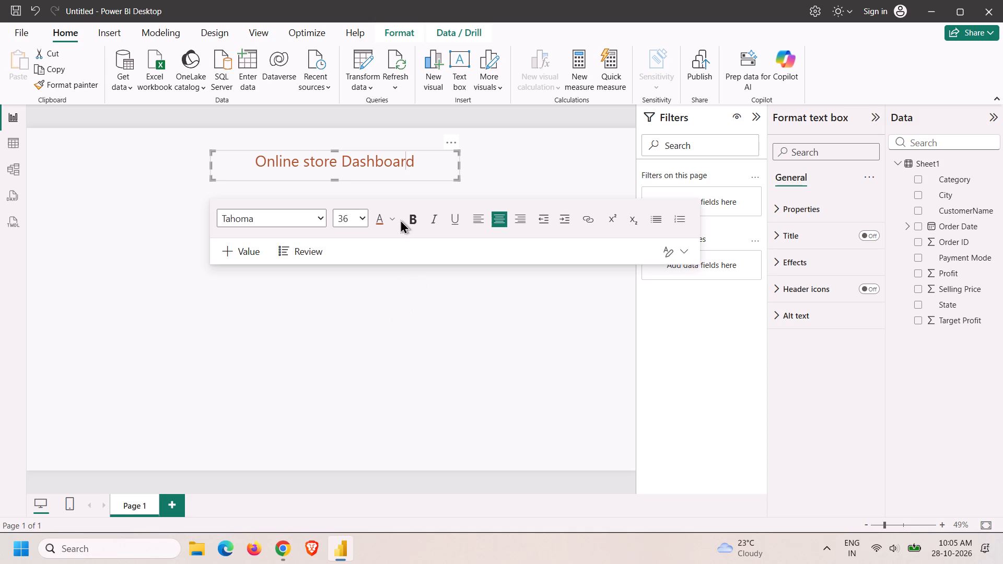
Select the whole title text, try the Calibri font, and settle on Arial Unicode MS.
{"action": "left_click_drag", "start_coordinate": [421, 156], "coordinate": [268, 160]}
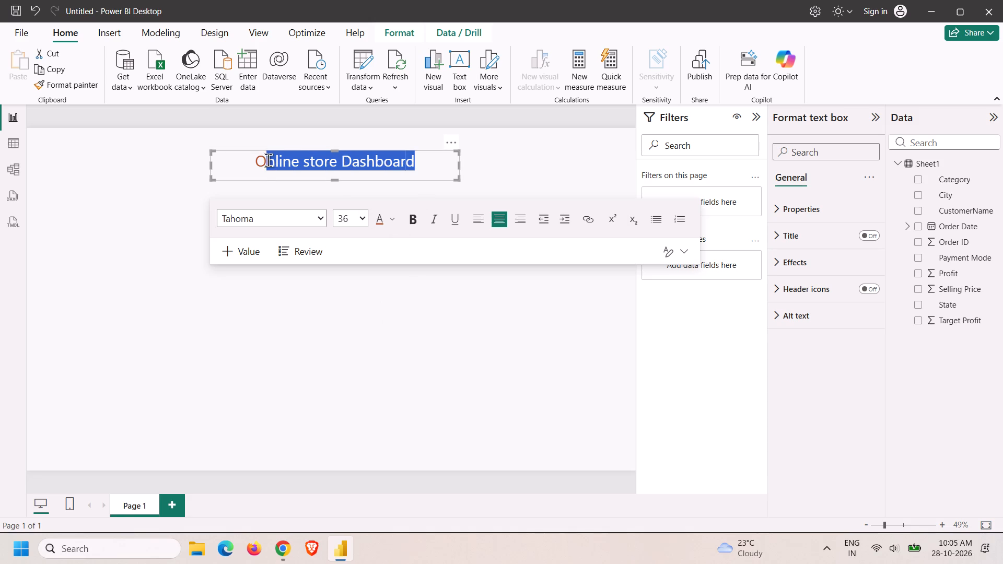
{"action": "left_click_drag", "start_coordinate": [268, 160], "coordinate": [261, 160]}
{"action": "left_click", "coordinate": [318, 216]}
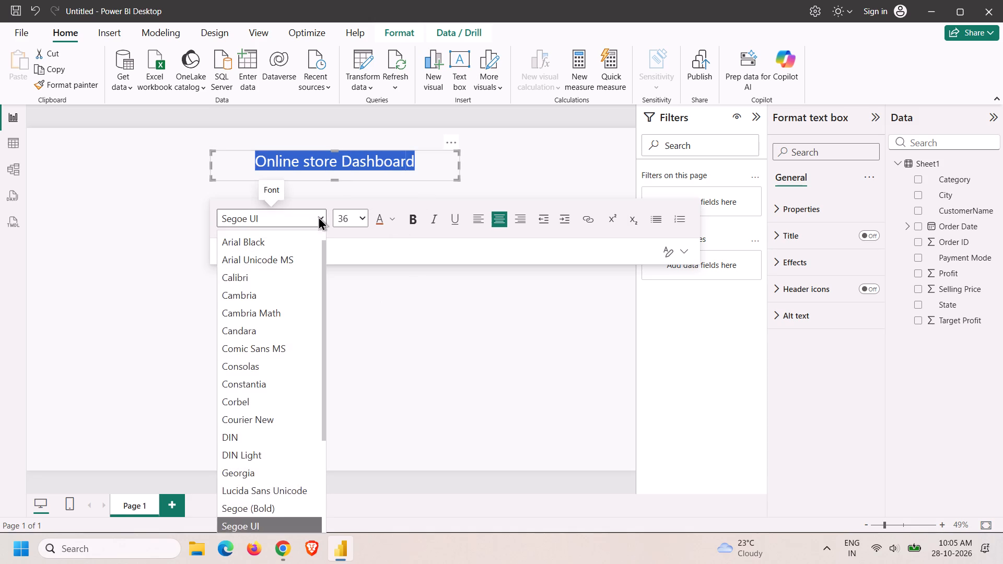
{"action": "left_click", "coordinate": [256, 300]}
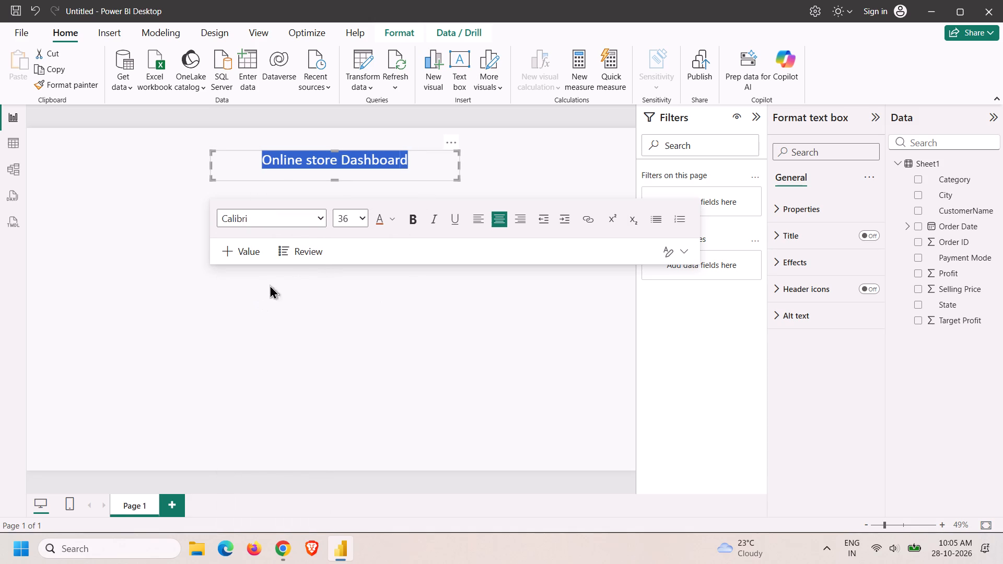
{"action": "left_click", "coordinate": [321, 215]}
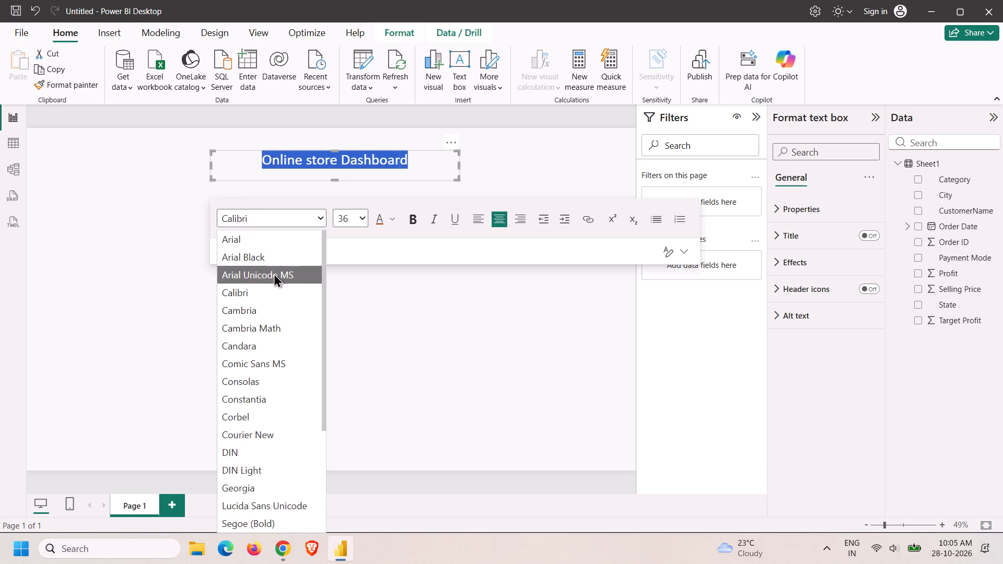
{"action": "left_click", "coordinate": [274, 272]}
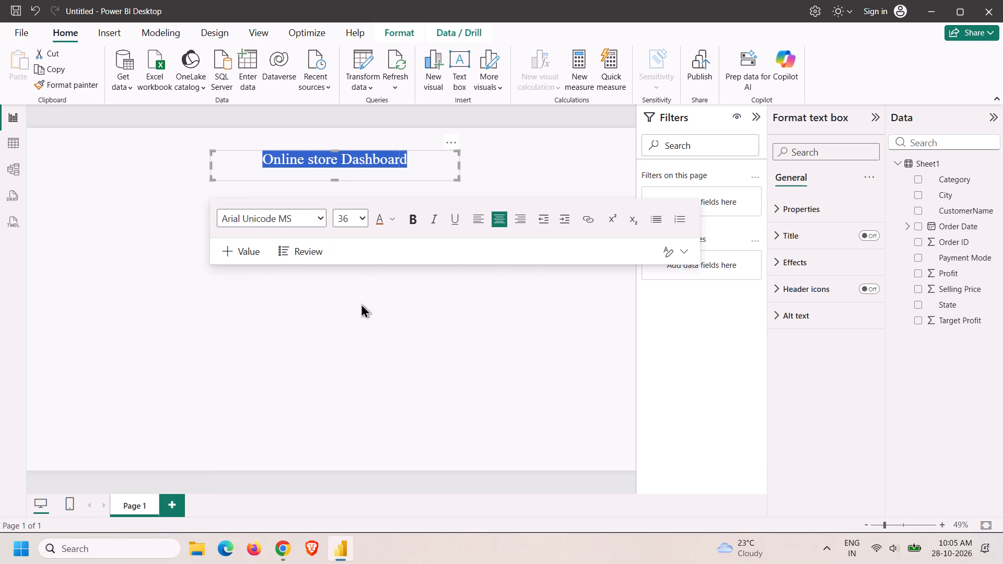
{"action": "left_click", "coordinate": [707, 330]}
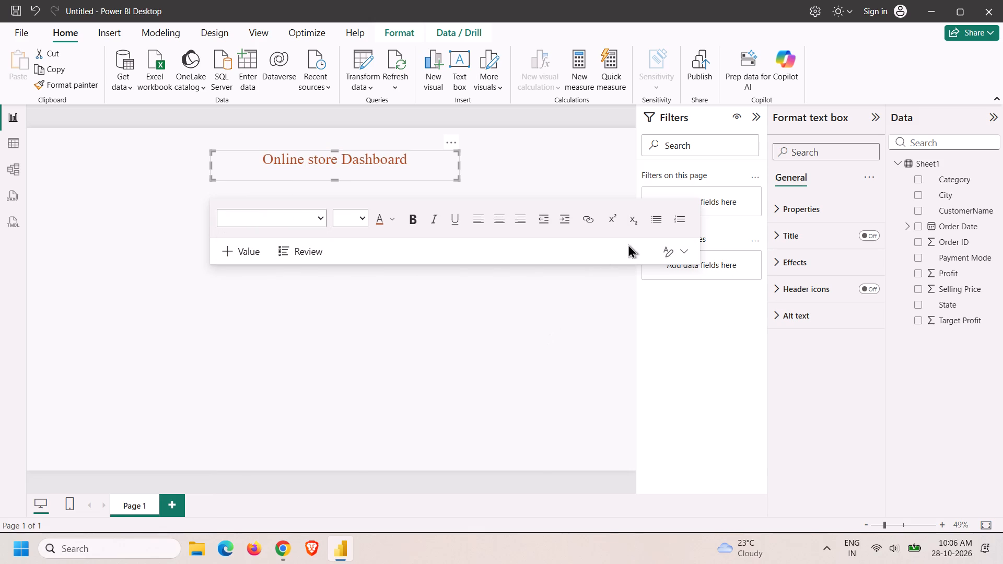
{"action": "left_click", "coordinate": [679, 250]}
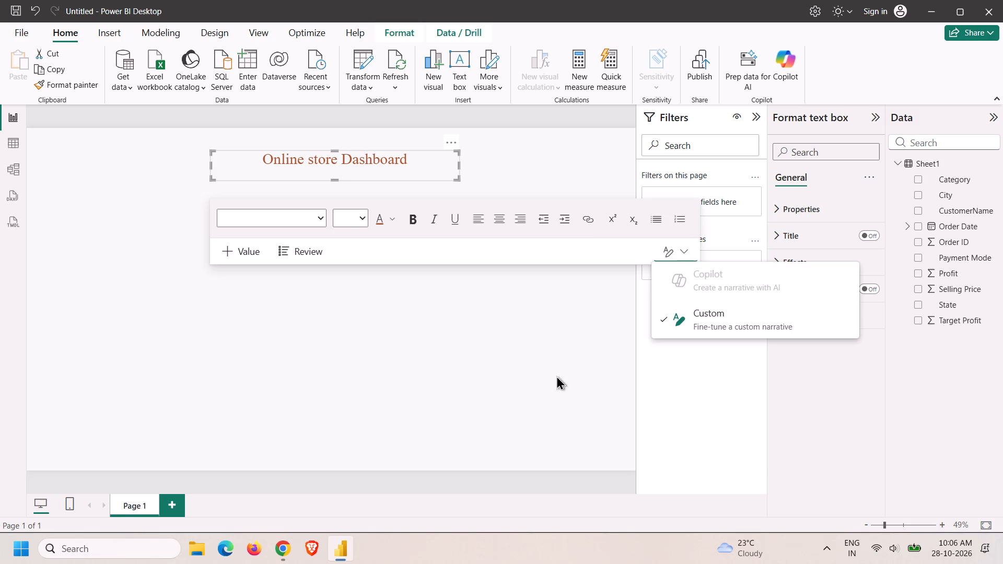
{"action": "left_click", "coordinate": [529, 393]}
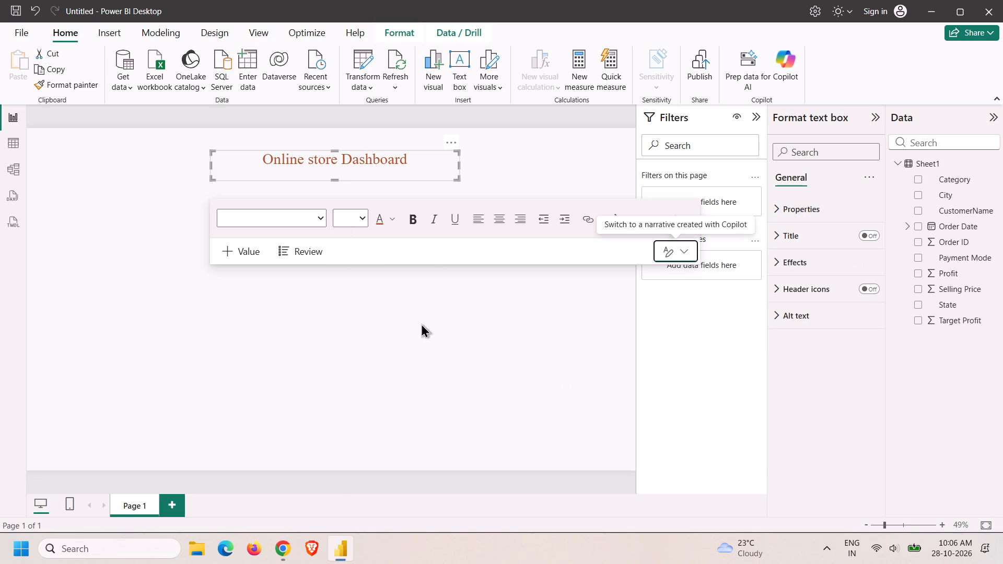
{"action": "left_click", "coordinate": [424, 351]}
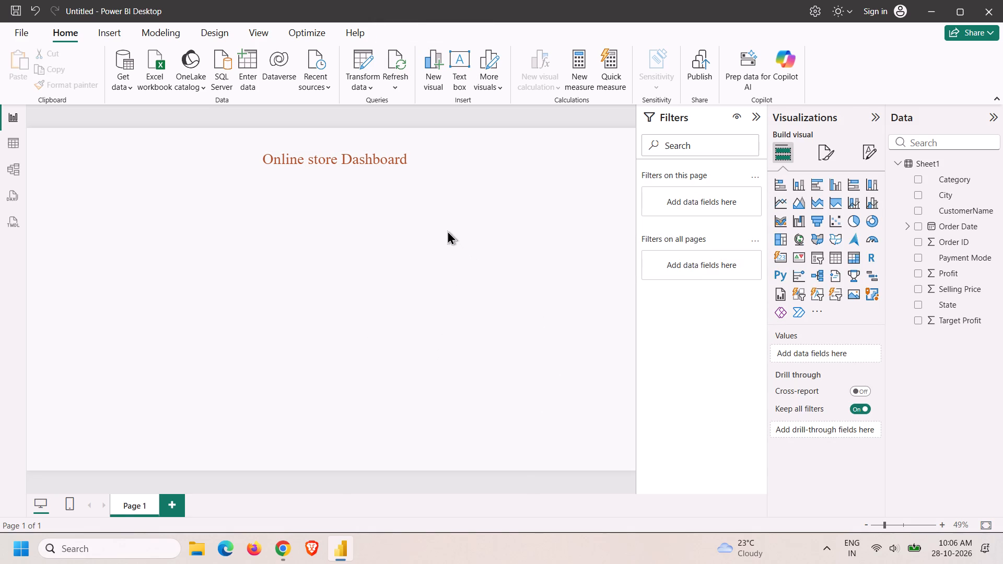
Turn on the title text box's background and set it to the gold theme colour with 45% transparency.
{"action": "left_click", "coordinate": [401, 175]}
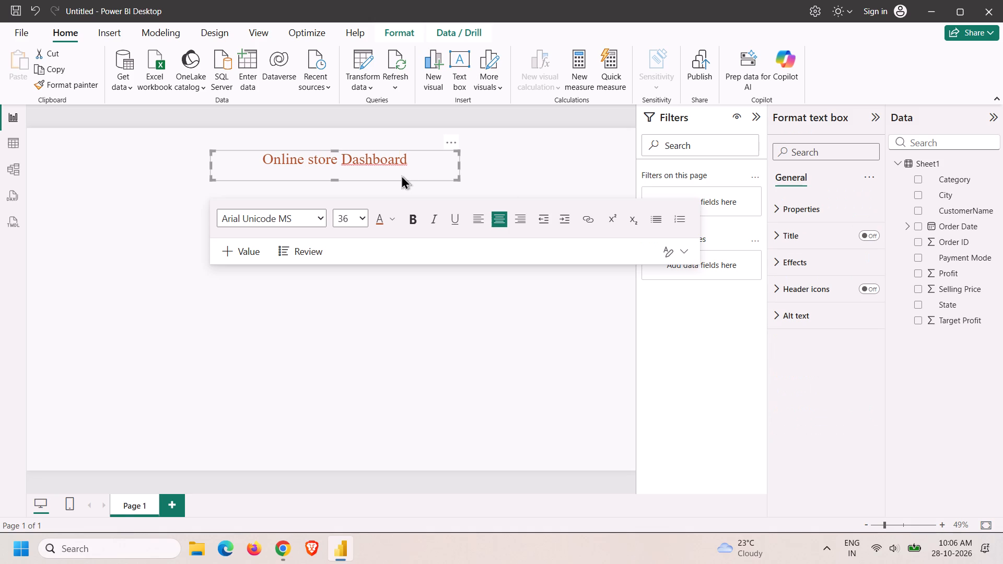
{"action": "left_click", "coordinate": [787, 257]}
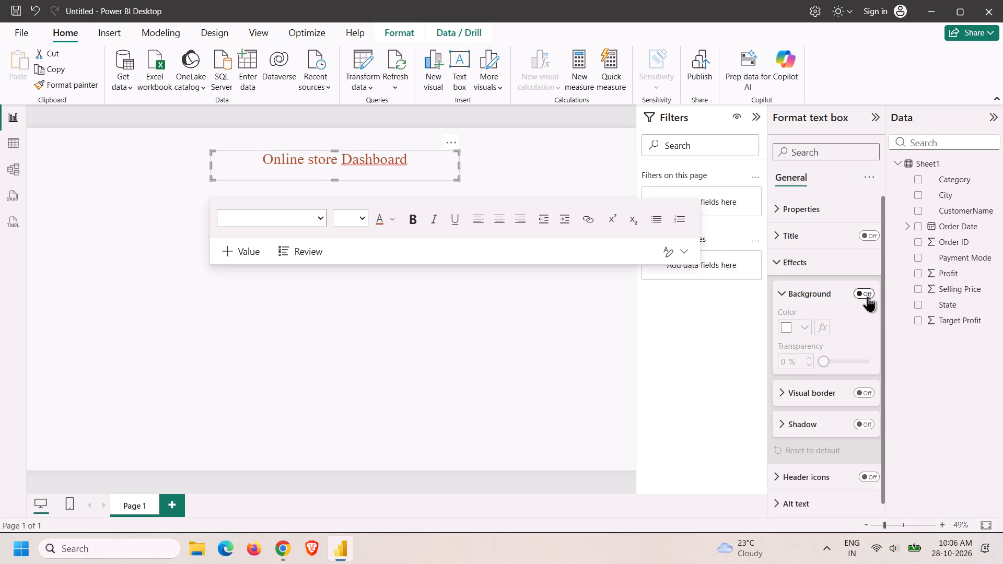
{"action": "left_click", "coordinate": [868, 296]}
{"action": "left_click", "coordinate": [808, 328]}
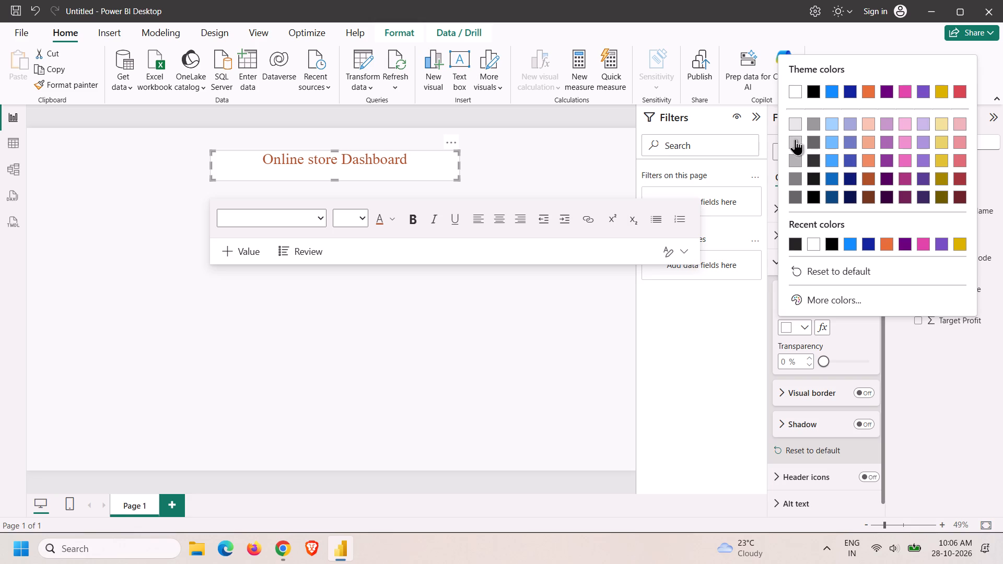
{"action": "left_click", "coordinate": [901, 127]}
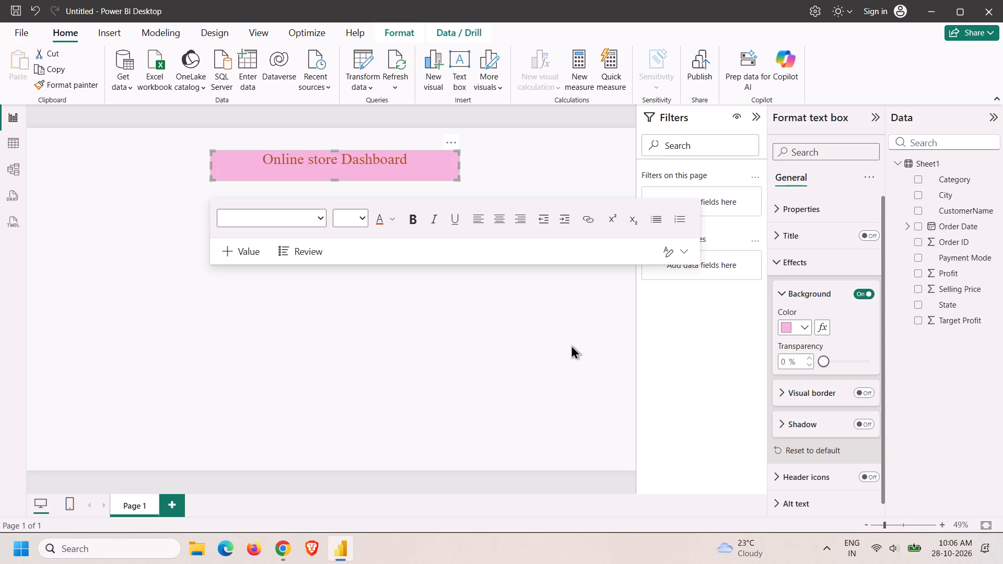
{"action": "left_click", "coordinate": [804, 325]}
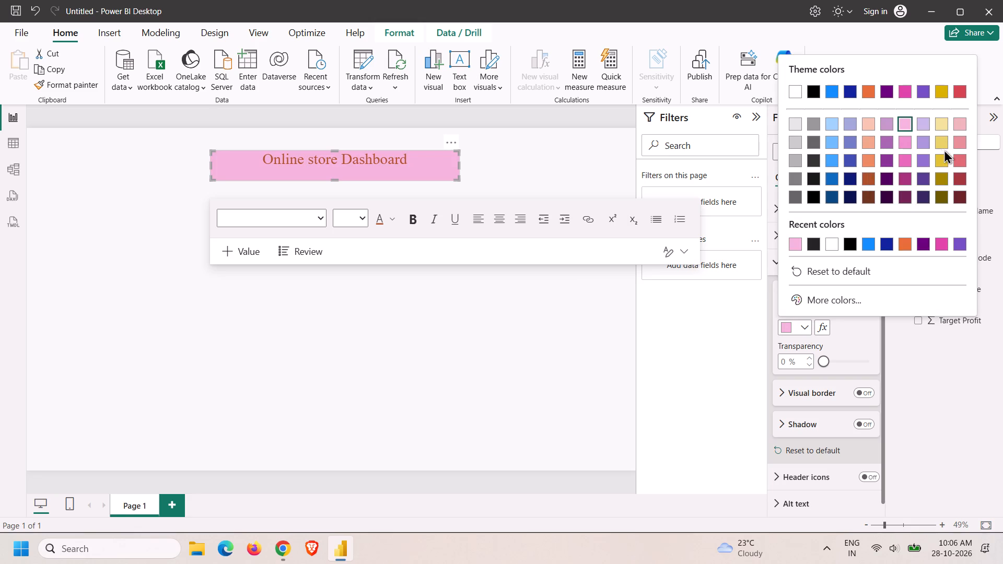
{"action": "left_click", "coordinate": [942, 96]}
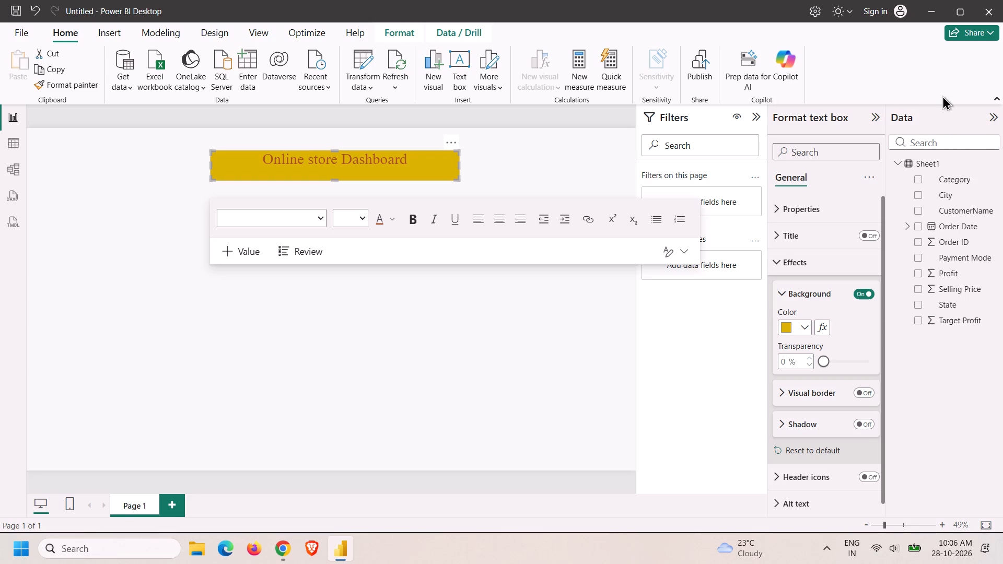
{"action": "left_click_drag", "start_coordinate": [823, 357], "coordinate": [843, 353]}
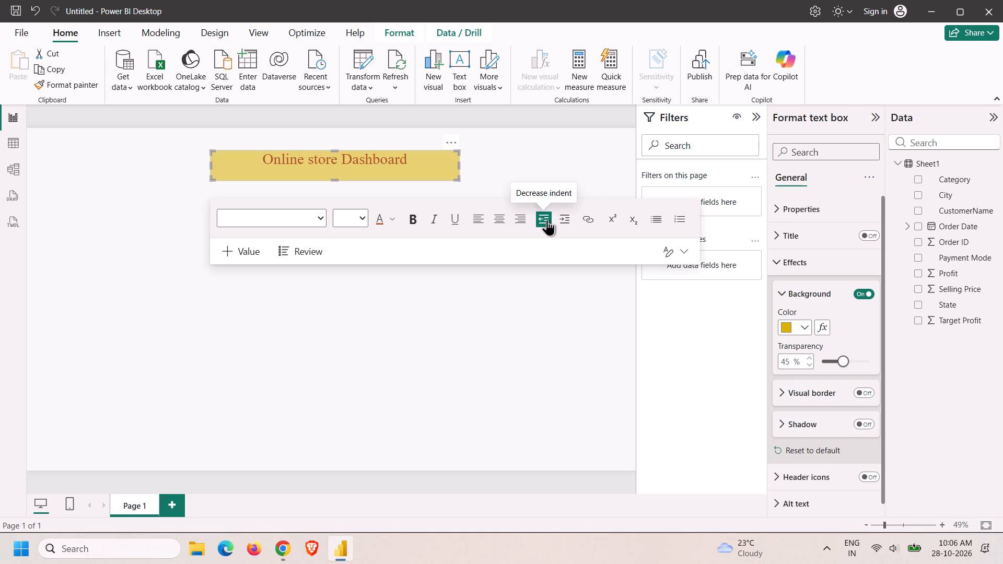
Turn on the title text box's visual border and set its rounded corners to 19 px.
{"action": "scroll", "coordinate": [807, 380], "scroll_direction": "down", "scroll_amount": 1}
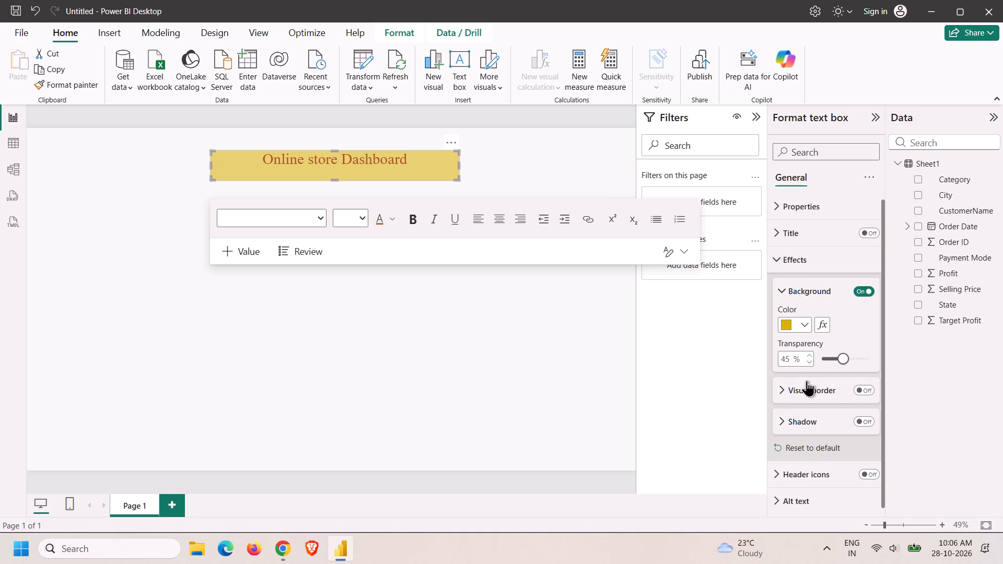
{"action": "scroll", "coordinate": [807, 380], "scroll_direction": "down", "scroll_amount": 1}
{"action": "left_click", "coordinate": [793, 387]}
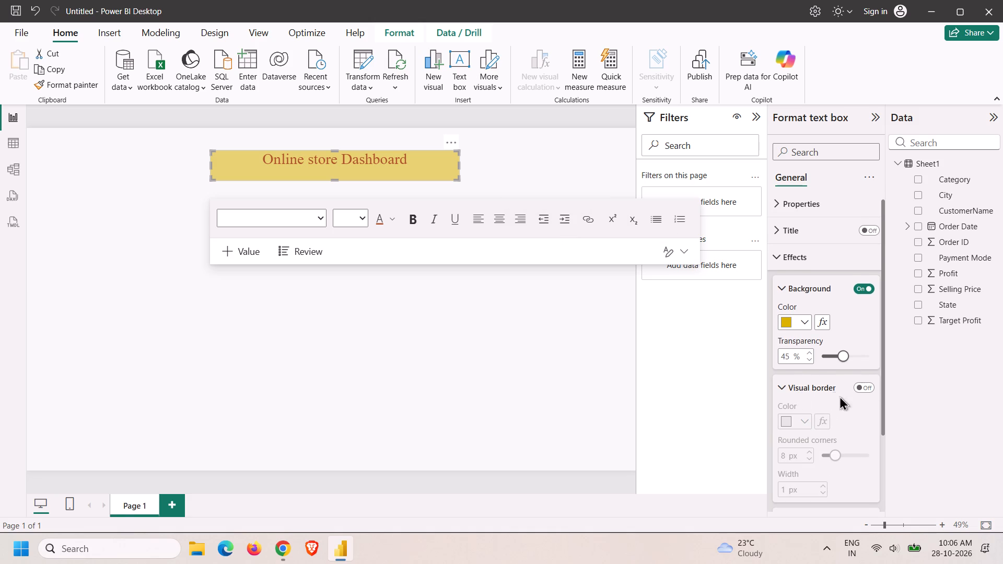
{"action": "left_click", "coordinate": [868, 385]}
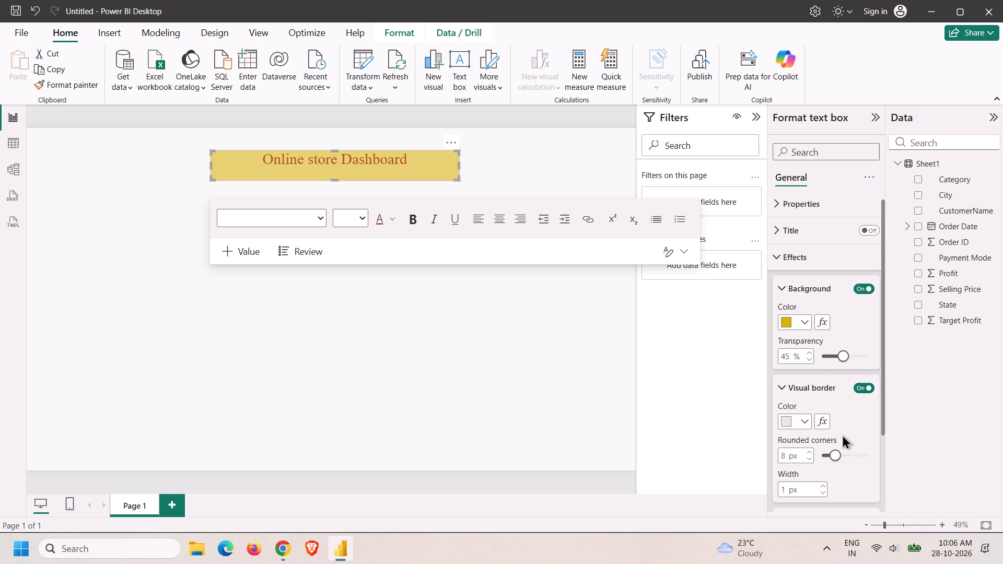
{"action": "left_click_drag", "start_coordinate": [834, 453], "coordinate": [851, 452]}
{"action": "left_click_drag", "start_coordinate": [851, 452], "coordinate": [851, 452]}
{"action": "left_click", "coordinate": [589, 402]}
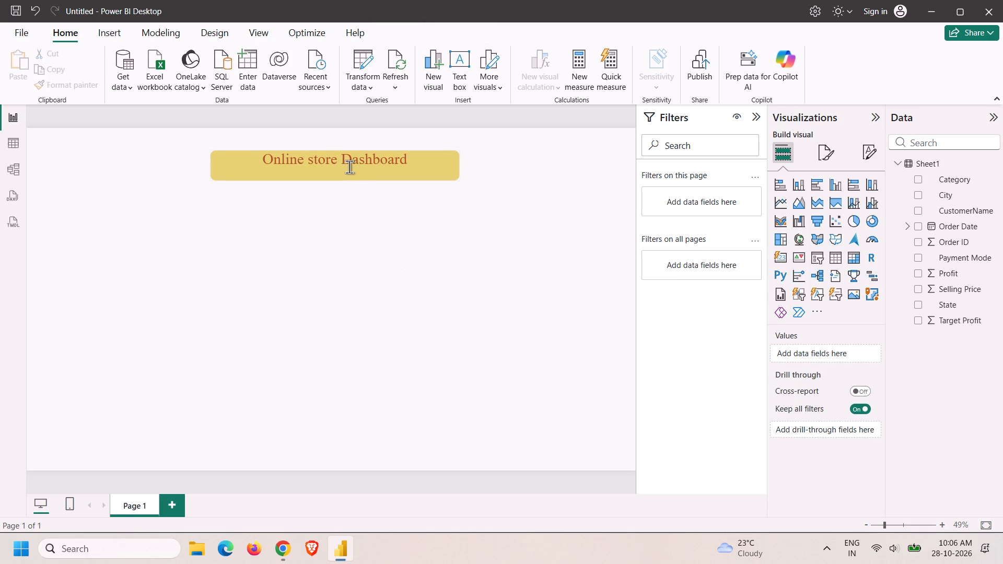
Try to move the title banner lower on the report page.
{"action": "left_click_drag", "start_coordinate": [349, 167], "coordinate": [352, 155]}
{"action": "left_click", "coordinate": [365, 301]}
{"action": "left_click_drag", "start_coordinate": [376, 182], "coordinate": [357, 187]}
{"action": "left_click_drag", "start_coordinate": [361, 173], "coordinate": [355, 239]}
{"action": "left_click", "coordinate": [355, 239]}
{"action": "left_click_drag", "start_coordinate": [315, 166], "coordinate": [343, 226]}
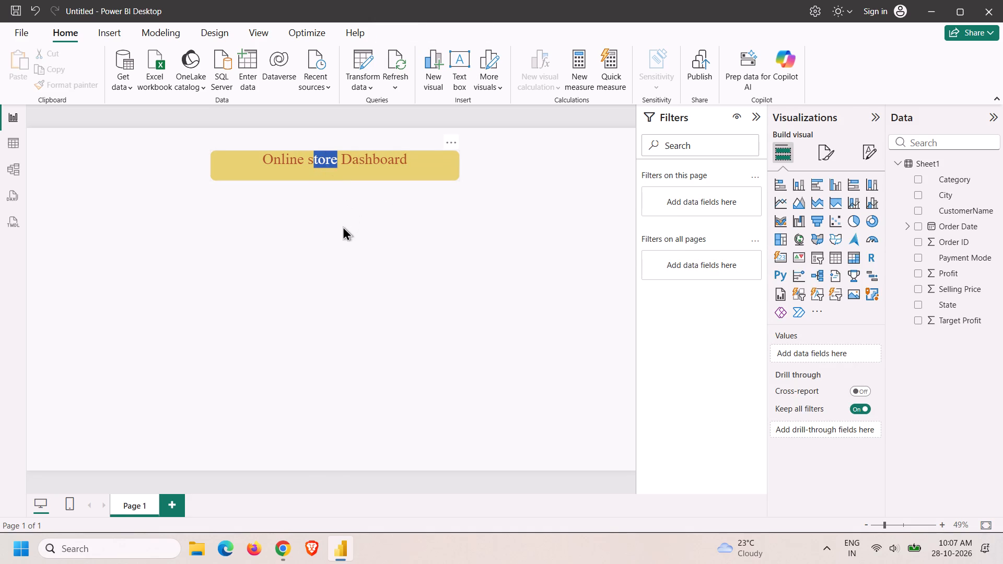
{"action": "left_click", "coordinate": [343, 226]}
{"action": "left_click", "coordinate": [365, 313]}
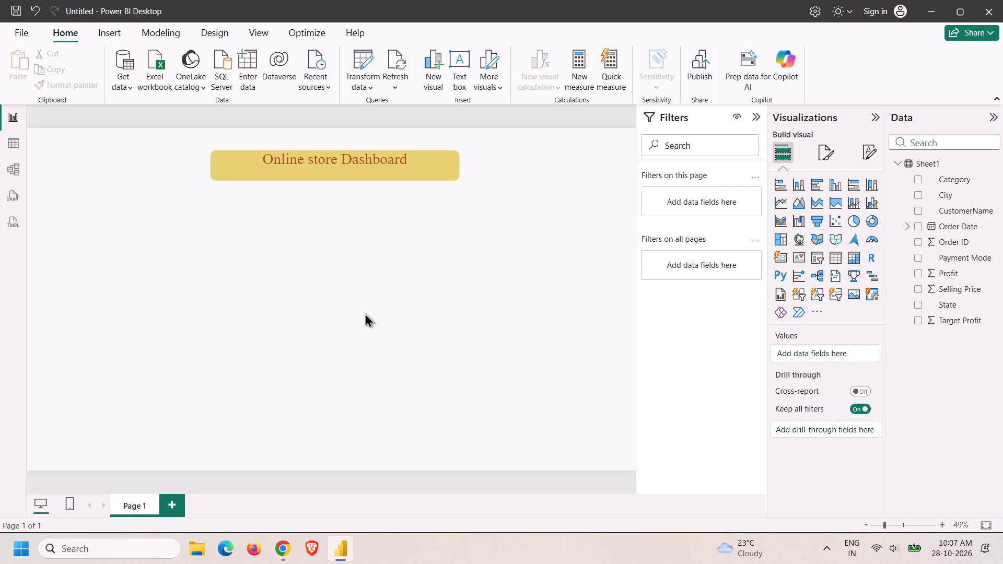
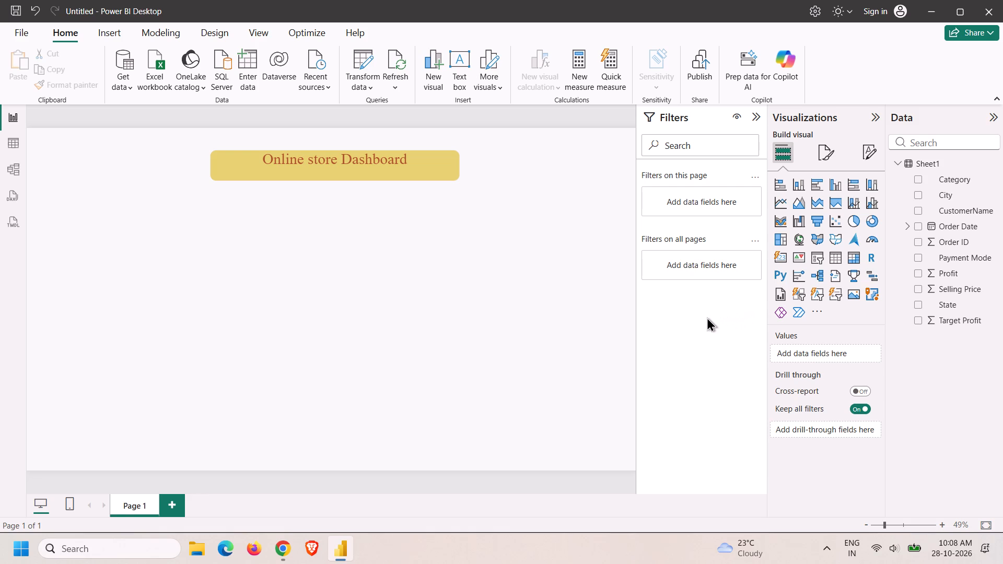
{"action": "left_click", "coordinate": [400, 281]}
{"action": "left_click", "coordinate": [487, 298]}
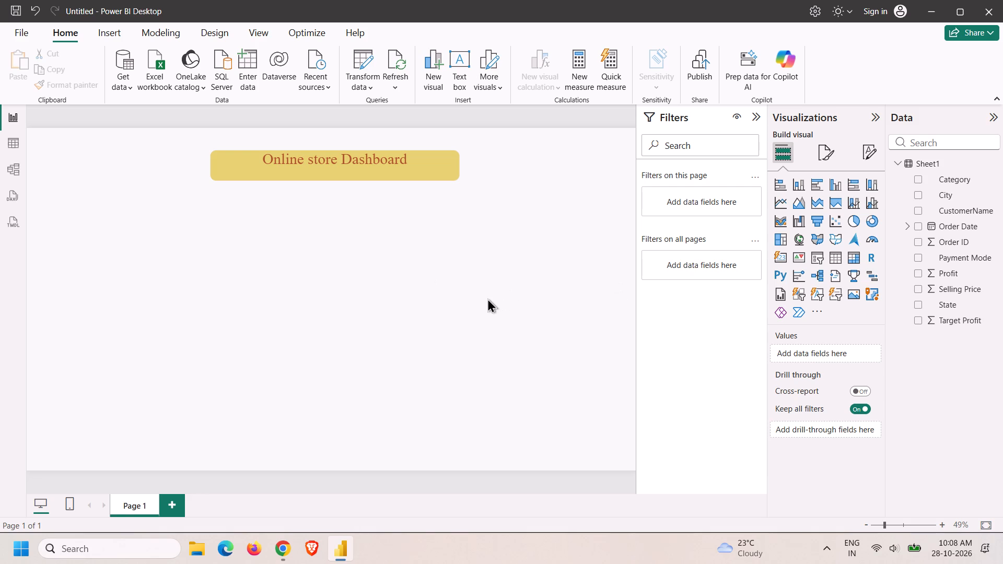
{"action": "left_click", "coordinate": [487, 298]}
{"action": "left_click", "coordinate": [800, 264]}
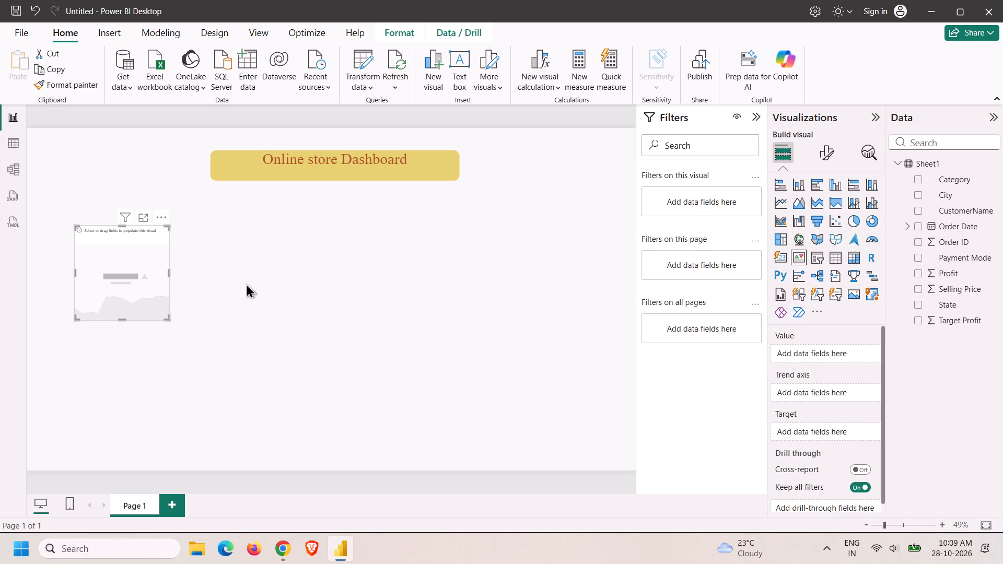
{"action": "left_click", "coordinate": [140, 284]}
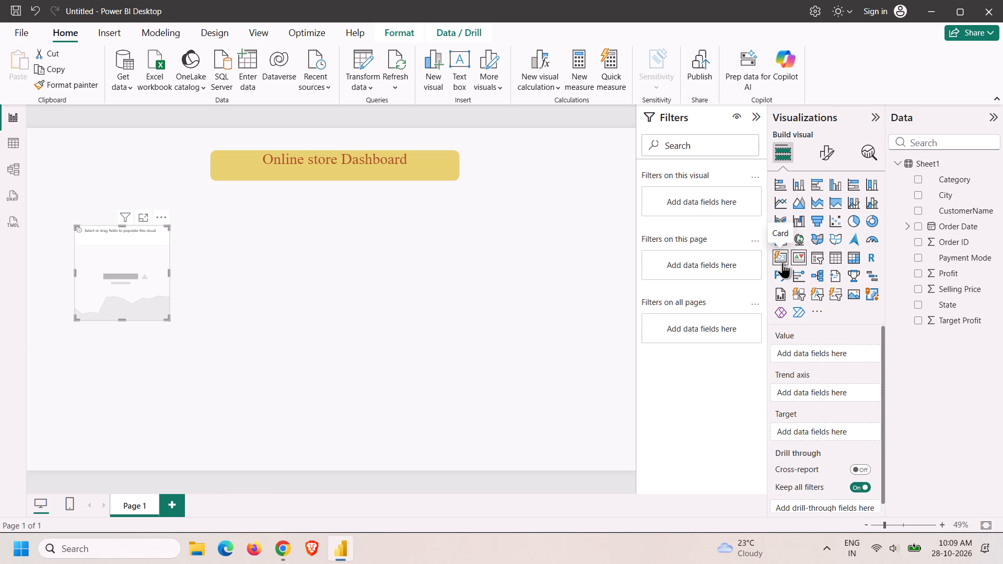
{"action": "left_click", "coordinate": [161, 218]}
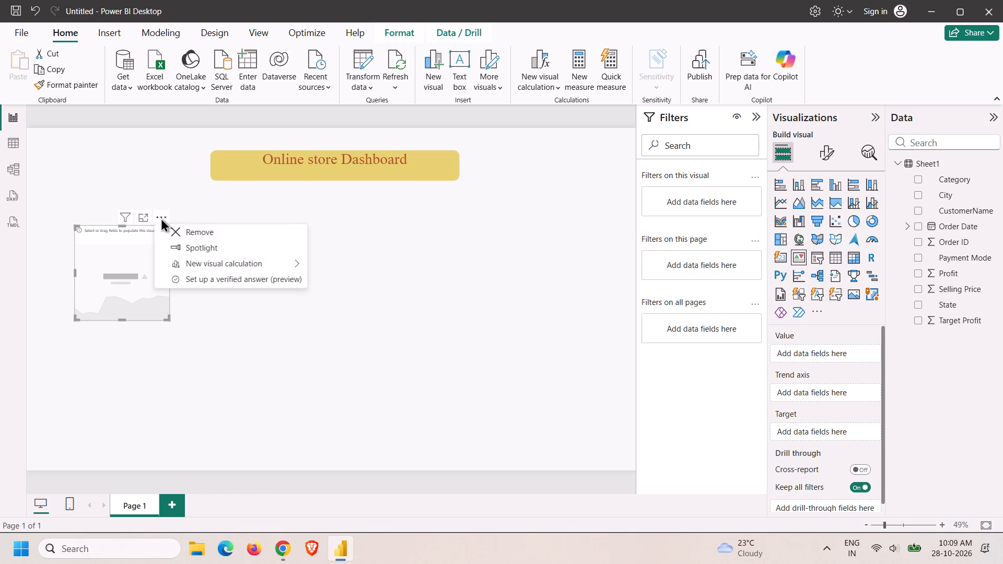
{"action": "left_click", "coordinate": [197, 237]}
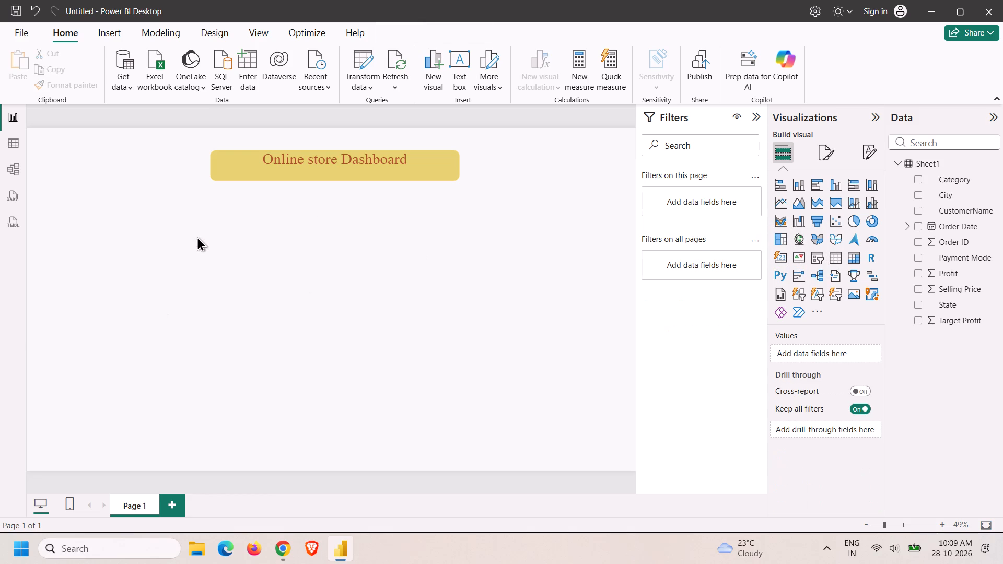
Add a card visual below the title banner, make it slightly shorter, and use Selling Price as its value.
{"action": "left_click", "coordinate": [776, 261]}
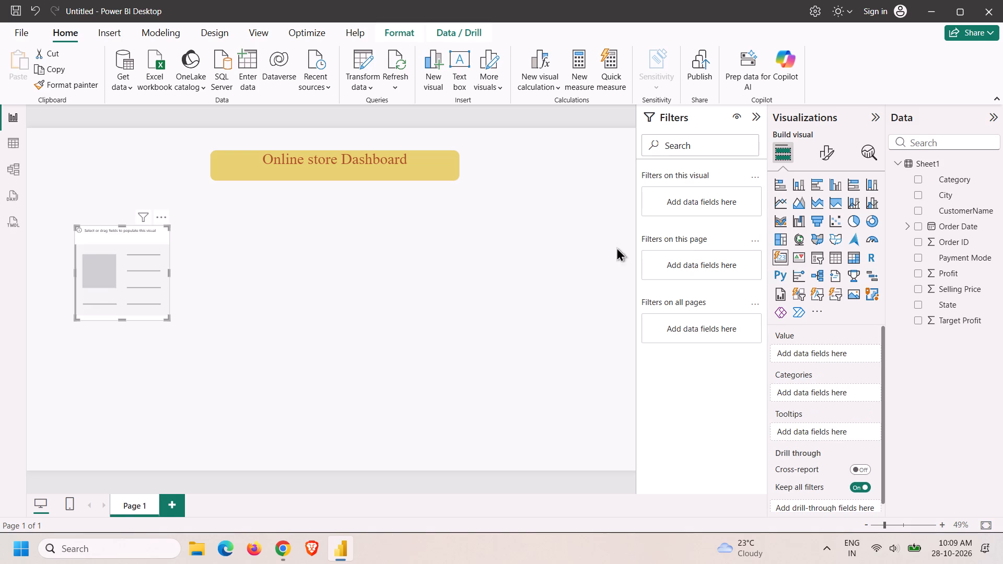
{"action": "left_click_drag", "start_coordinate": [165, 320], "coordinate": [156, 300]}
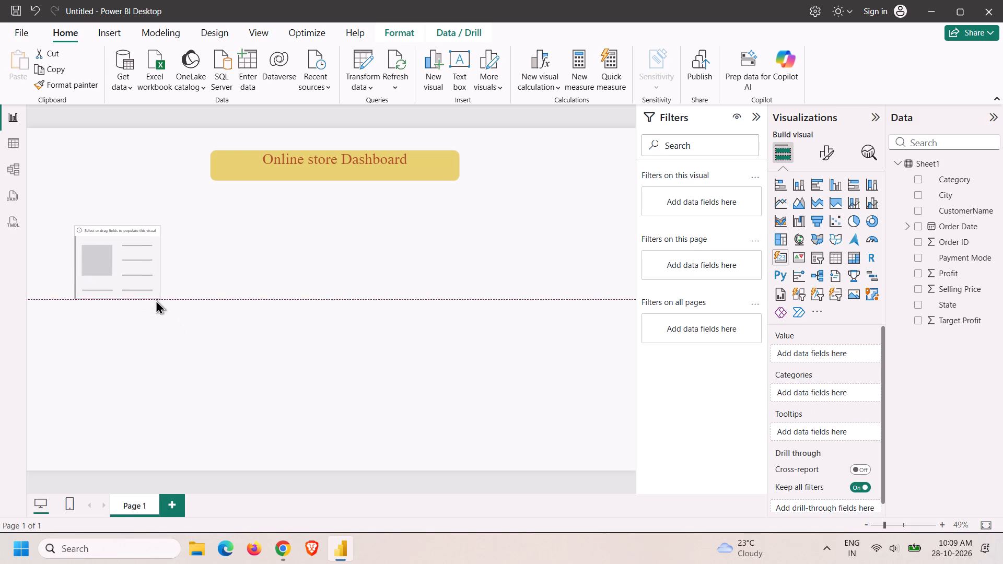
{"action": "left_click_drag", "start_coordinate": [156, 300], "coordinate": [164, 299]}
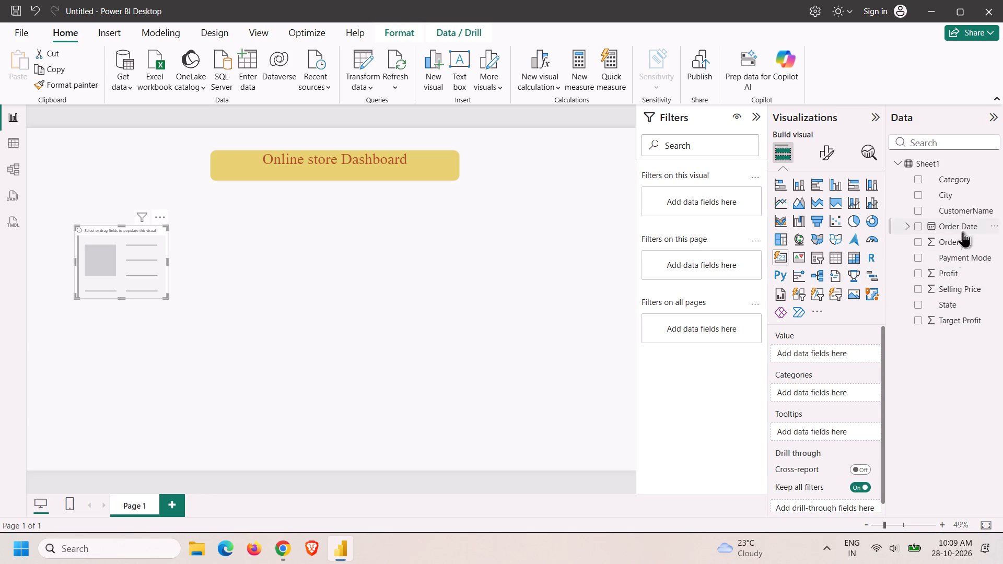
{"action": "left_click_drag", "start_coordinate": [918, 290], "coordinate": [869, 340]}
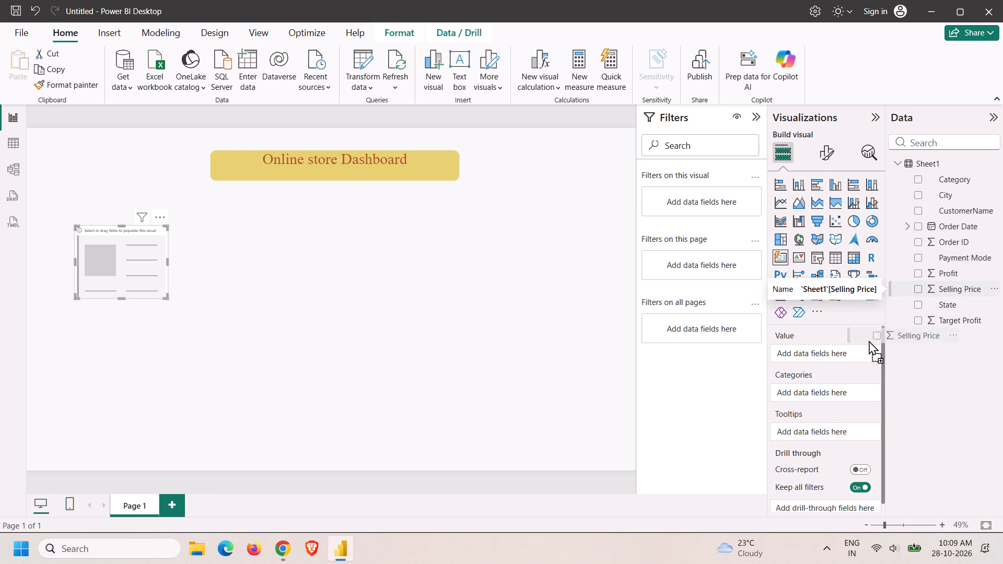
{"action": "left_click_drag", "start_coordinate": [869, 340], "coordinate": [803, 359]}
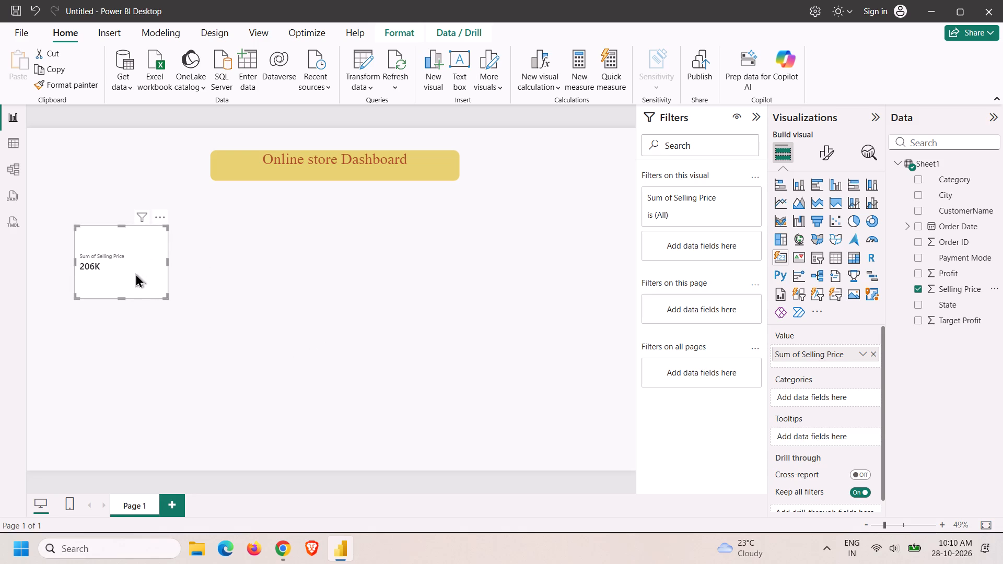
{"action": "left_click", "coordinate": [327, 284]}
{"action": "left_click", "coordinate": [327, 284]}
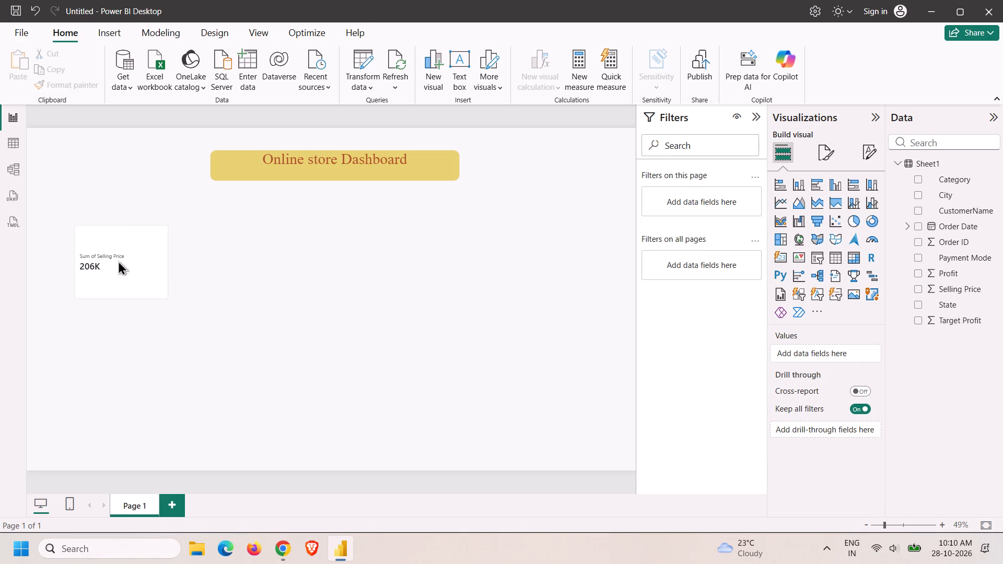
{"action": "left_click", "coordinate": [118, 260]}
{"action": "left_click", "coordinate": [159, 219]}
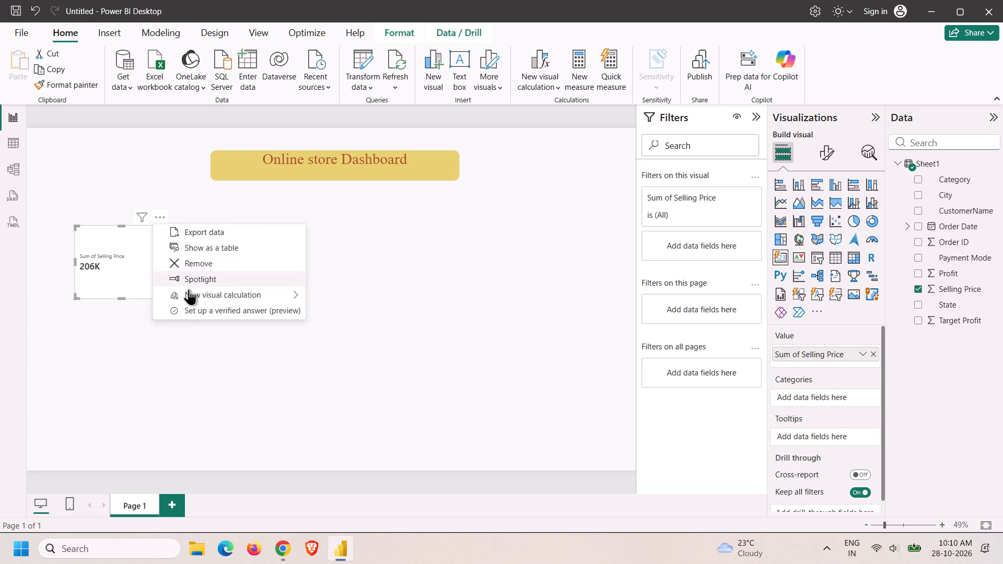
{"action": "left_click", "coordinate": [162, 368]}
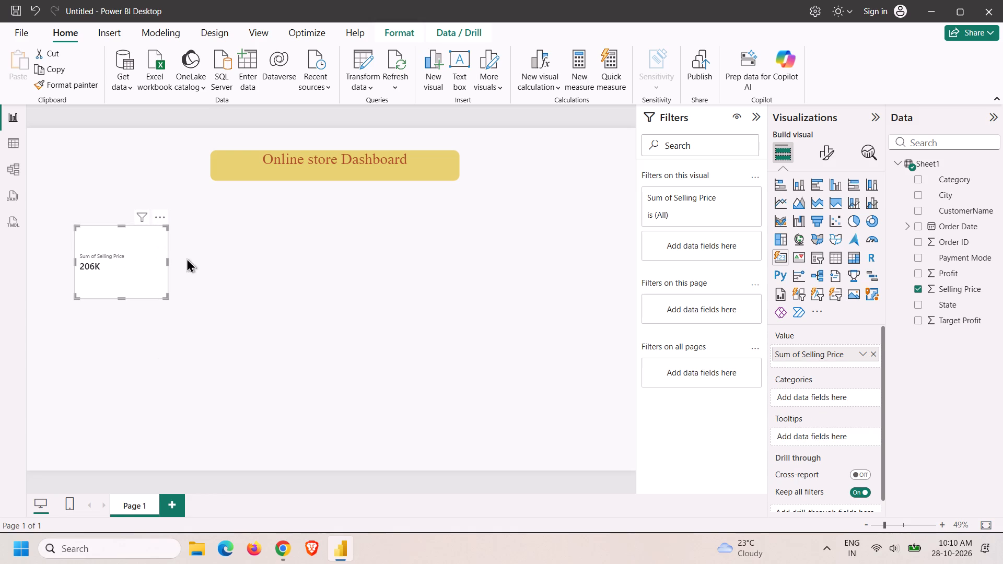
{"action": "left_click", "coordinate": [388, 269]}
Copy the Selling Price card and paste it twice, lining up both copies in a row beside the original.
{"action": "right_click", "coordinate": [138, 263]}
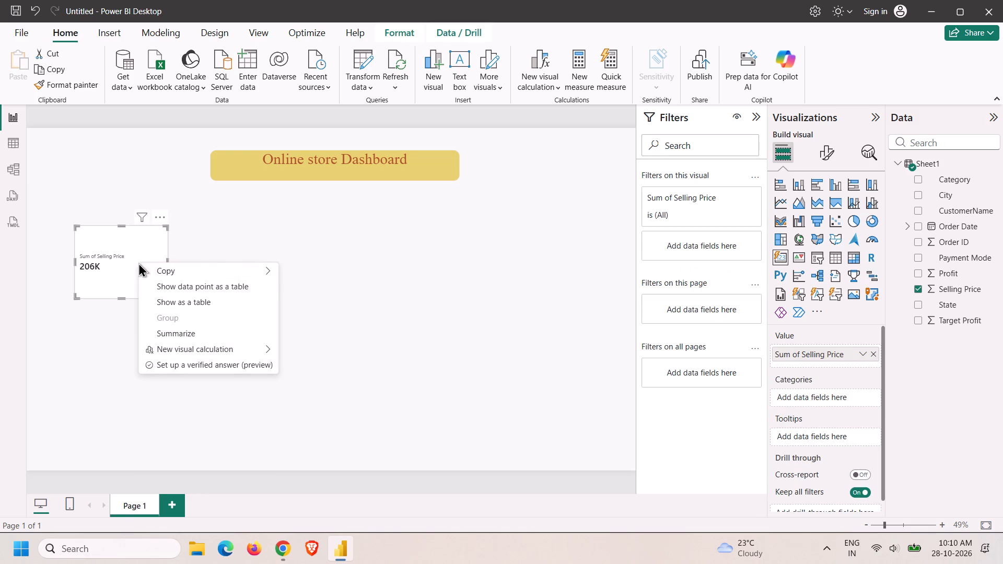
{"action": "left_click", "coordinate": [191, 268]}
{"action": "left_click", "coordinate": [296, 268]}
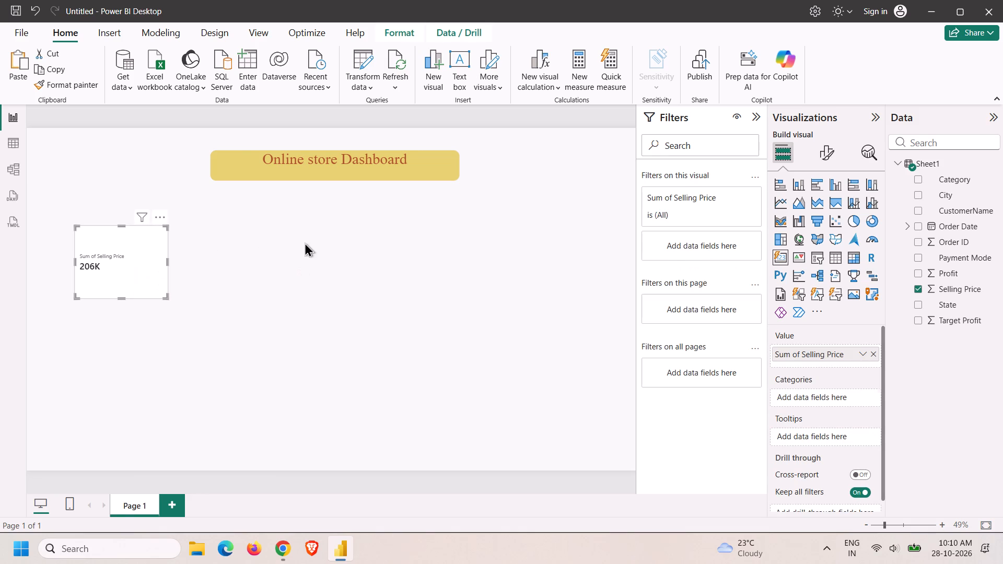
{"action": "left_click", "coordinate": [305, 242]}
{"action": "left_click", "coordinate": [305, 242]}
{"action": "left_click", "coordinate": [305, 242]}
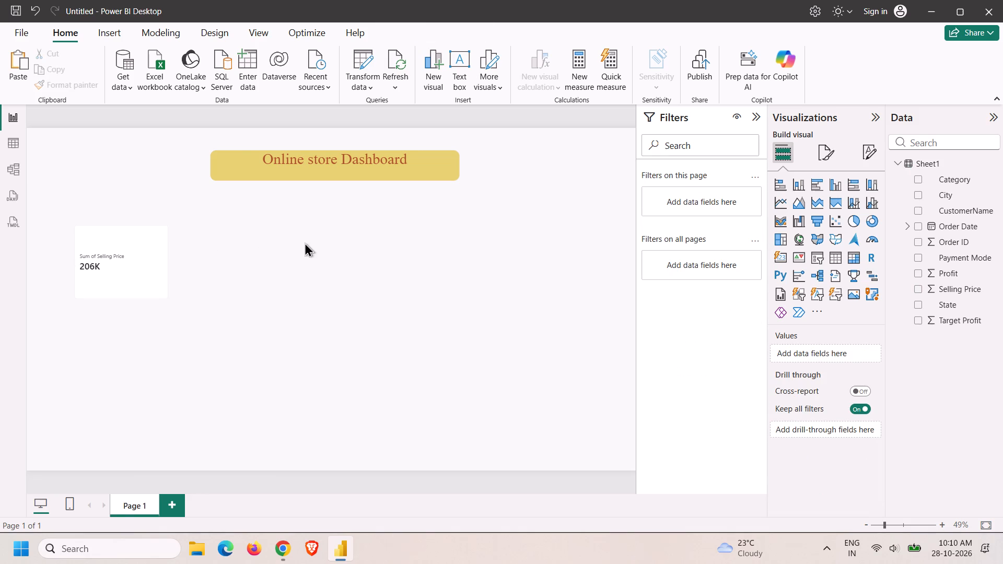
{"action": "key", "text": "ctrl+v"}
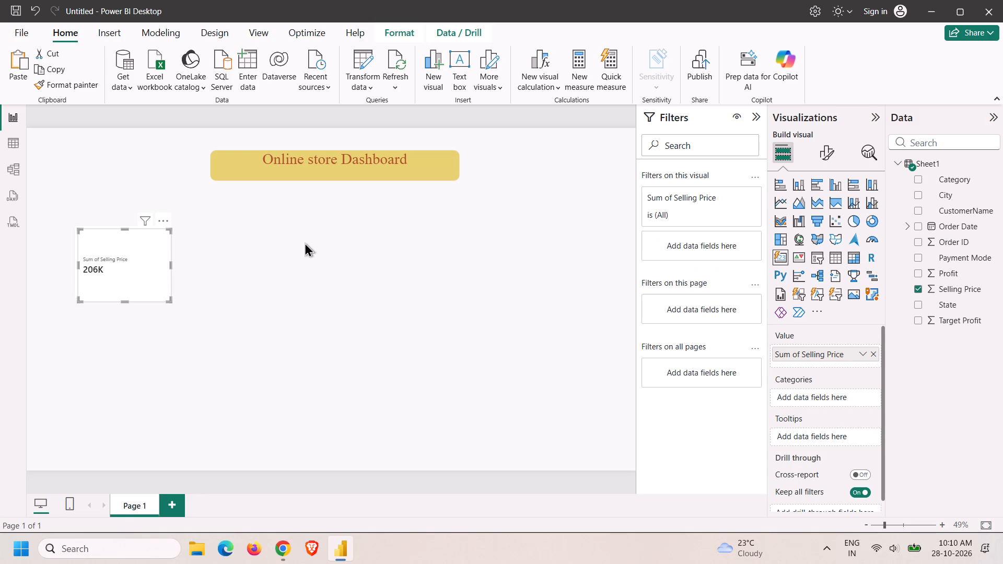
{"action": "left_click_drag", "start_coordinate": [110, 253], "coordinate": [220, 253]}
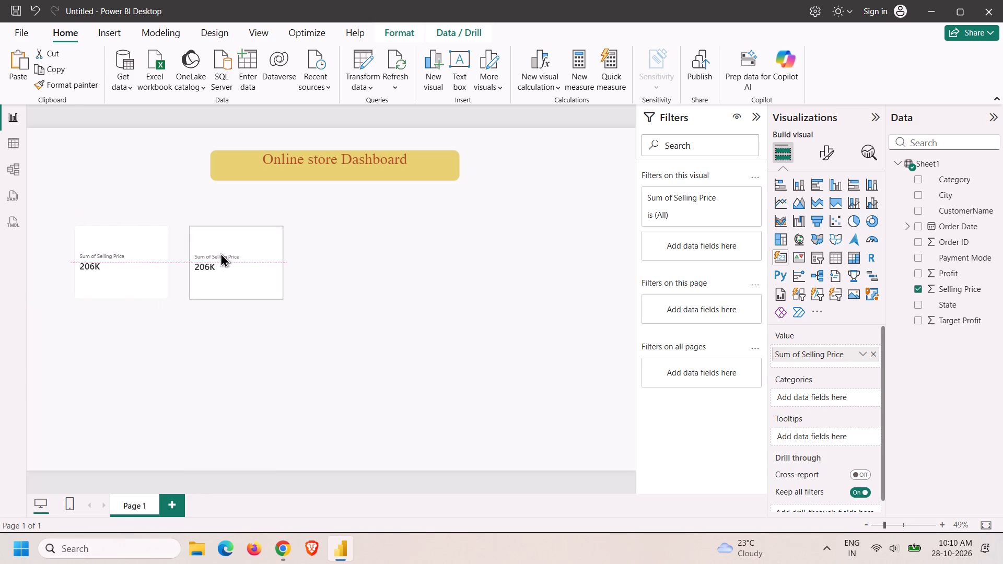
{"action": "left_click_drag", "start_coordinate": [220, 253], "coordinate": [215, 251]}
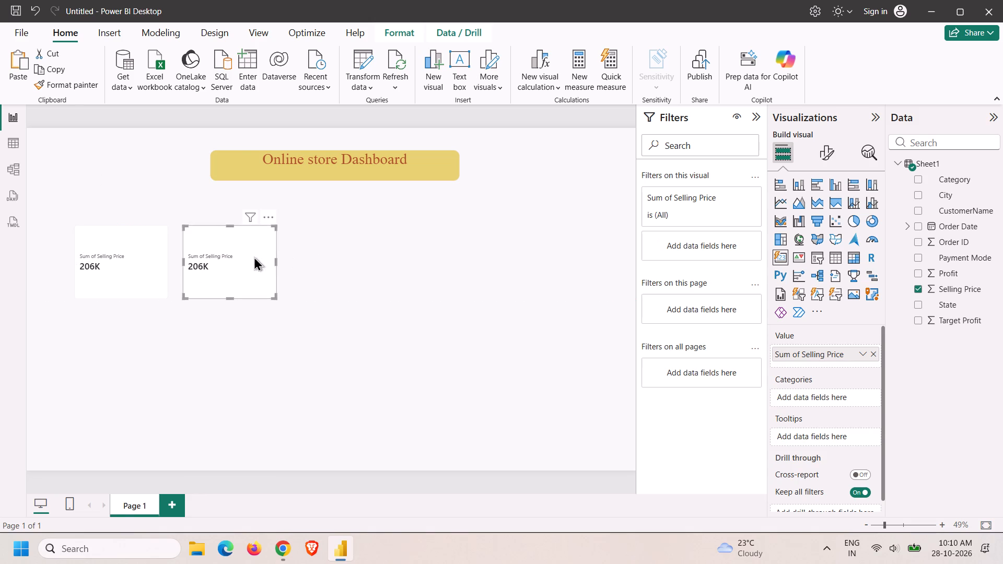
{"action": "left_click", "coordinate": [309, 259]}
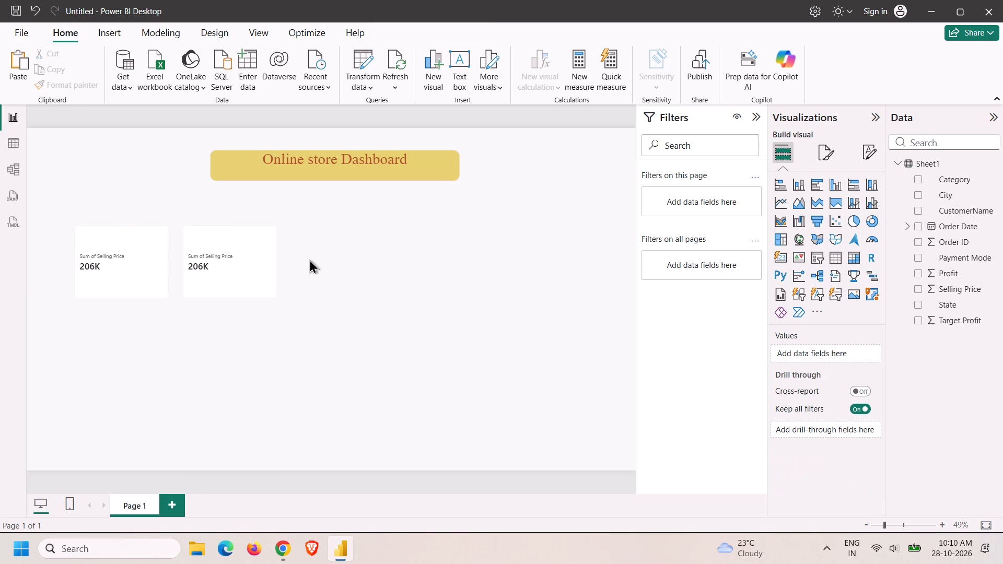
{"action": "key", "text": "ctrl+v"}
{"action": "left_click_drag", "start_coordinate": [144, 249], "coordinate": [364, 245]}
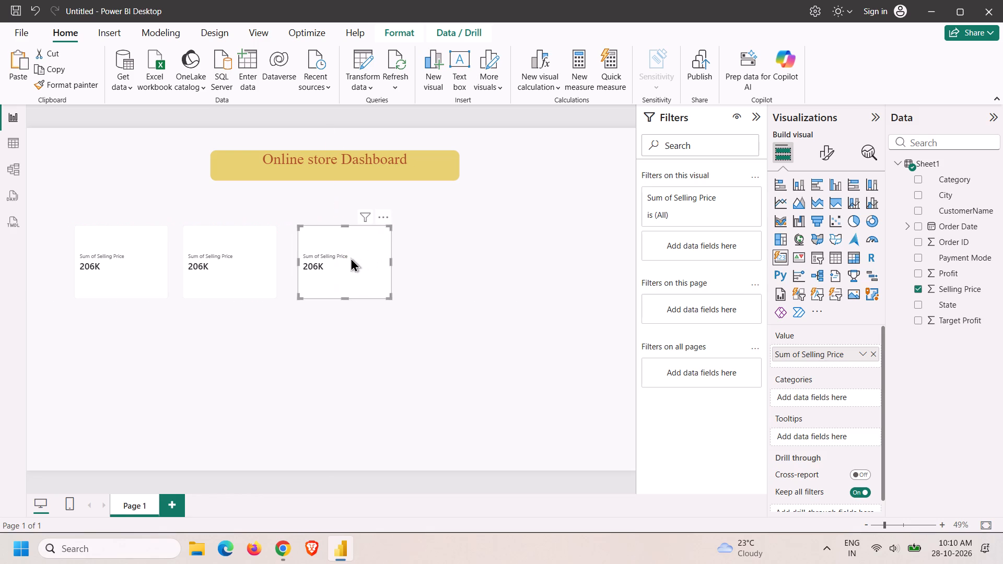
Replace Selling Price with Order ID as the value of the middle card.
{"action": "left_click", "coordinate": [230, 258]}
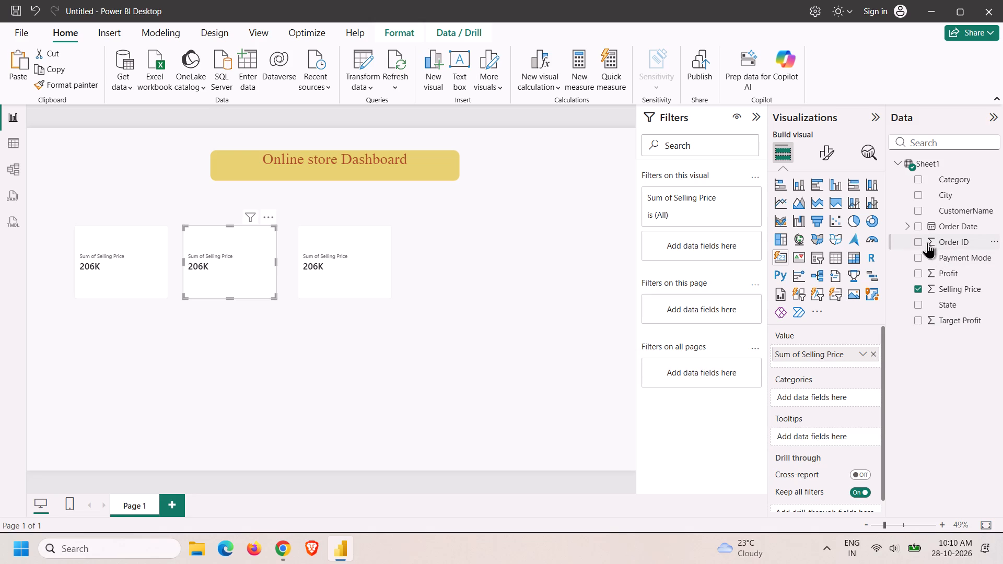
{"action": "left_click_drag", "start_coordinate": [921, 242], "coordinate": [747, 321]}
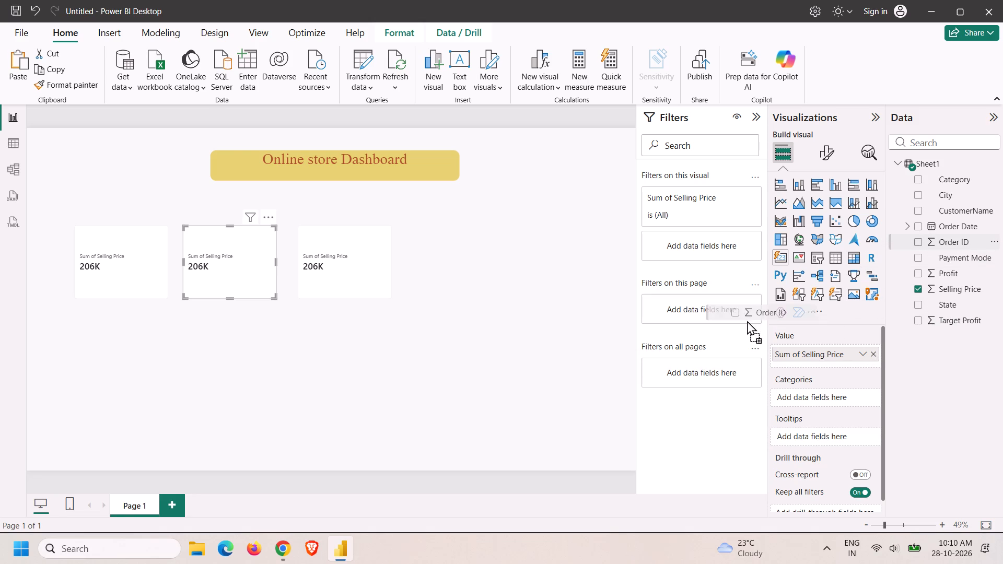
{"action": "left_click_drag", "start_coordinate": [747, 321], "coordinate": [808, 357]}
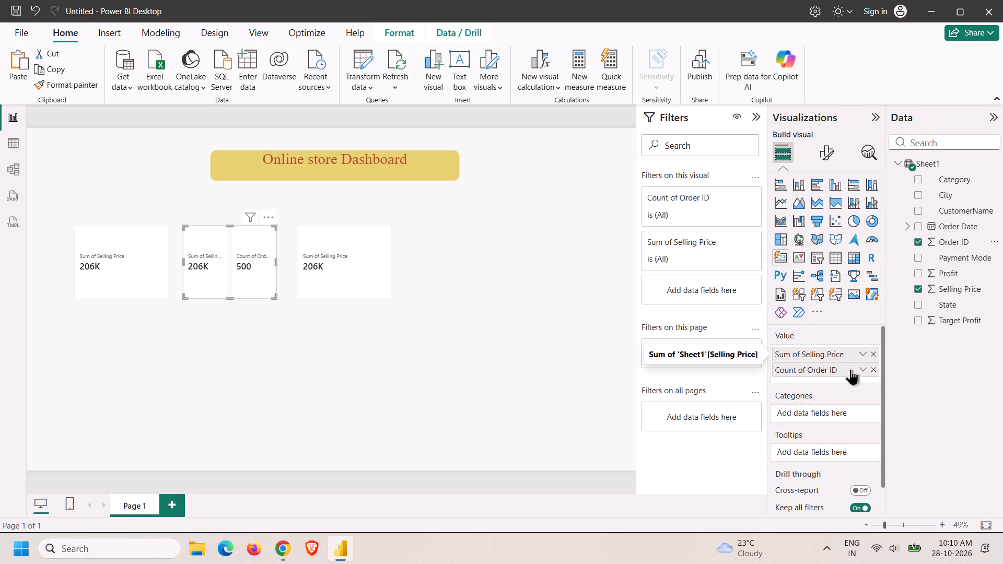
{"action": "left_click", "coordinate": [871, 354]}
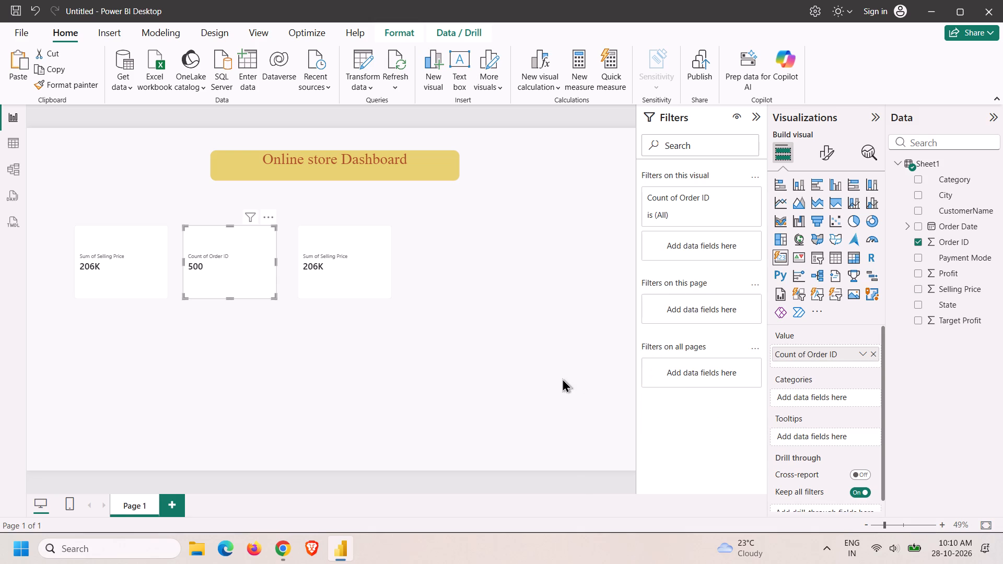
Replace Selling Price with Profit as the value of the third card in the row.
{"action": "left_click", "coordinate": [347, 278]}
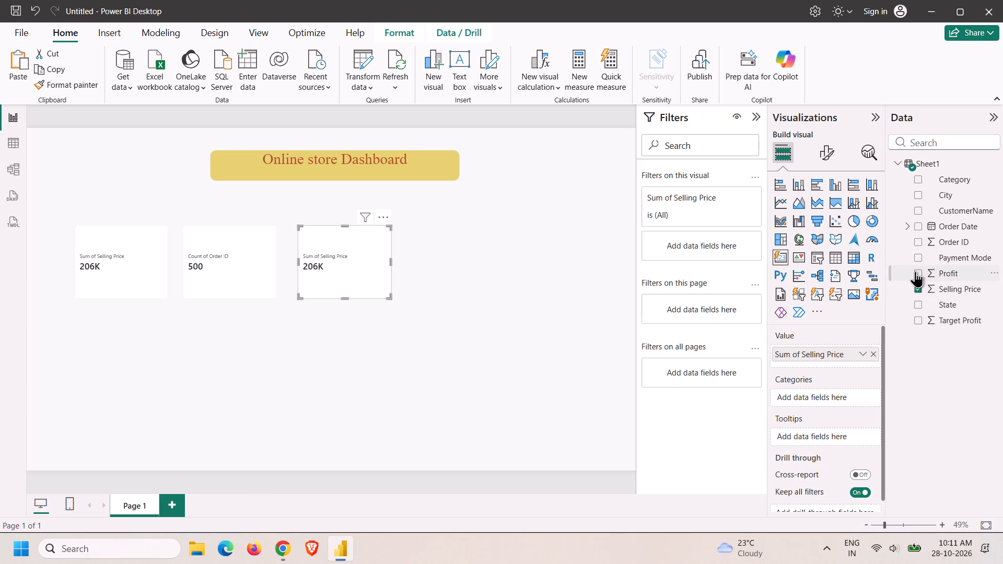
{"action": "left_click_drag", "start_coordinate": [915, 271], "coordinate": [814, 348]}
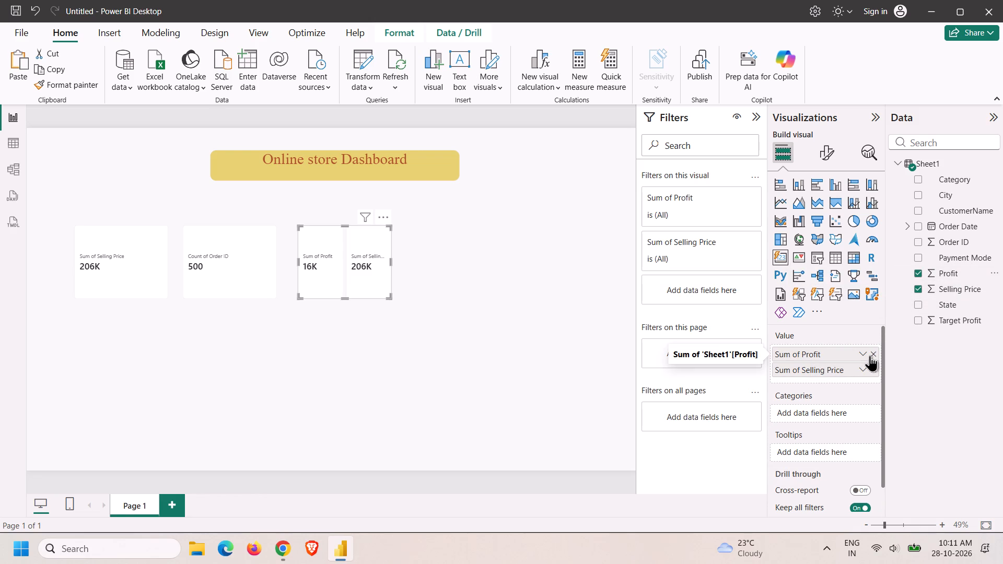
{"action": "left_click", "coordinate": [874, 369]}
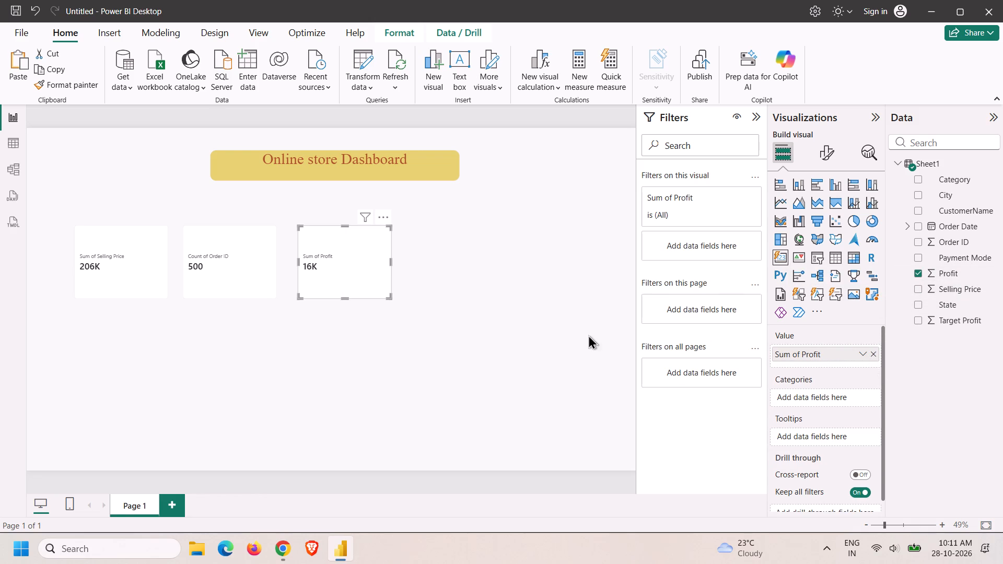
{"action": "left_click", "coordinate": [423, 321]}
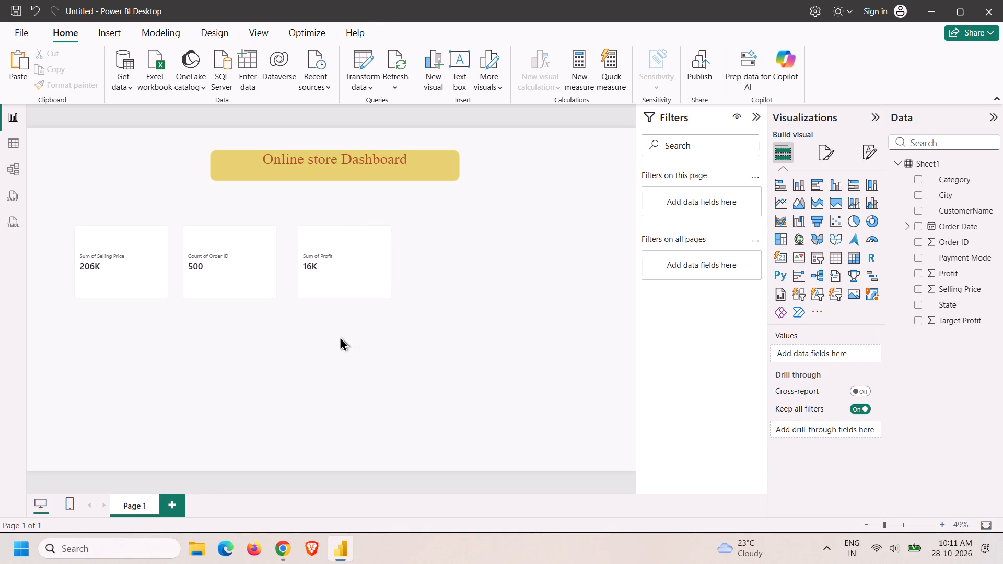
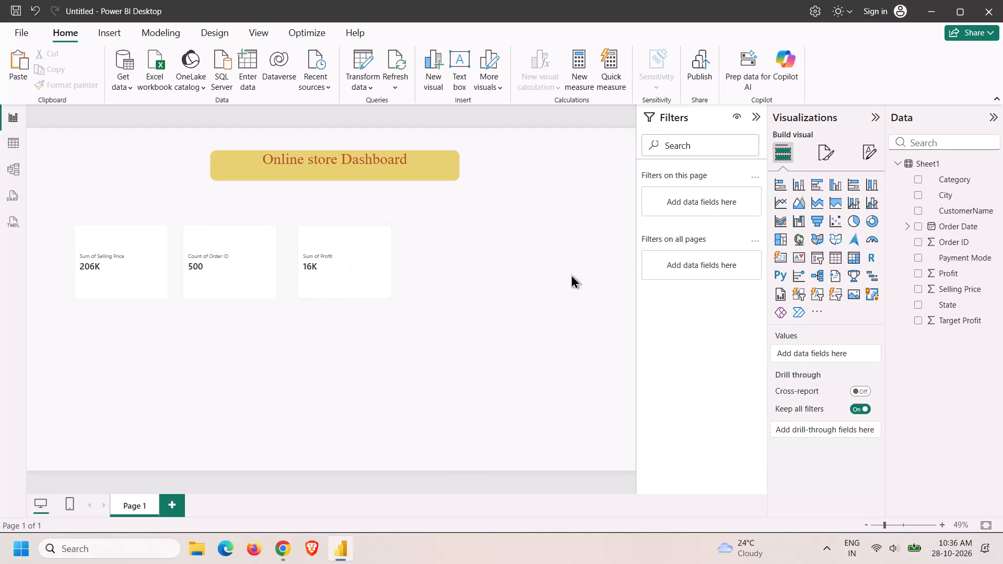
Close the report and save its changes under the file name "online store dashboard" in the Documents folder.
{"action": "left_click", "coordinate": [985, 0]}
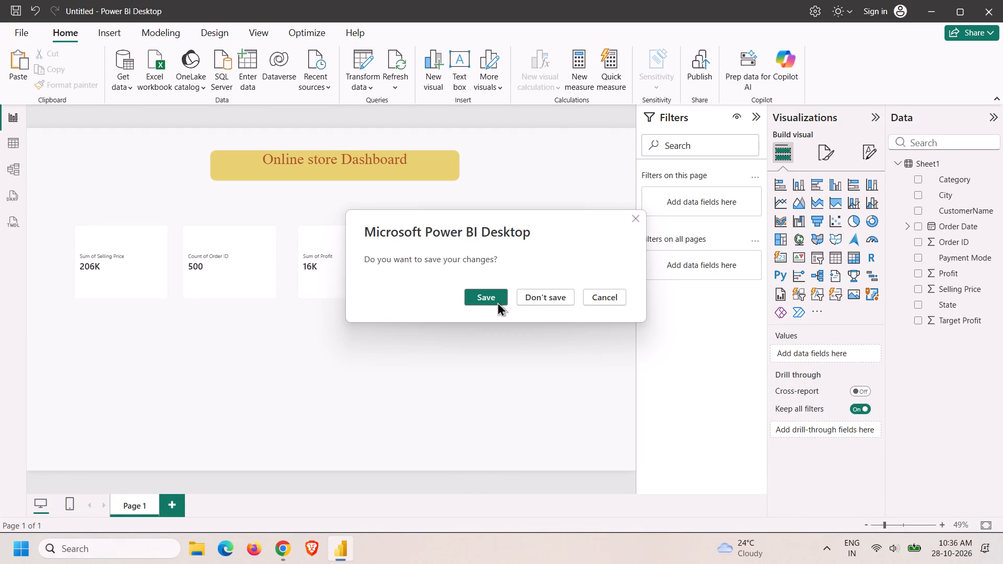
{"action": "left_click", "coordinate": [497, 296]}
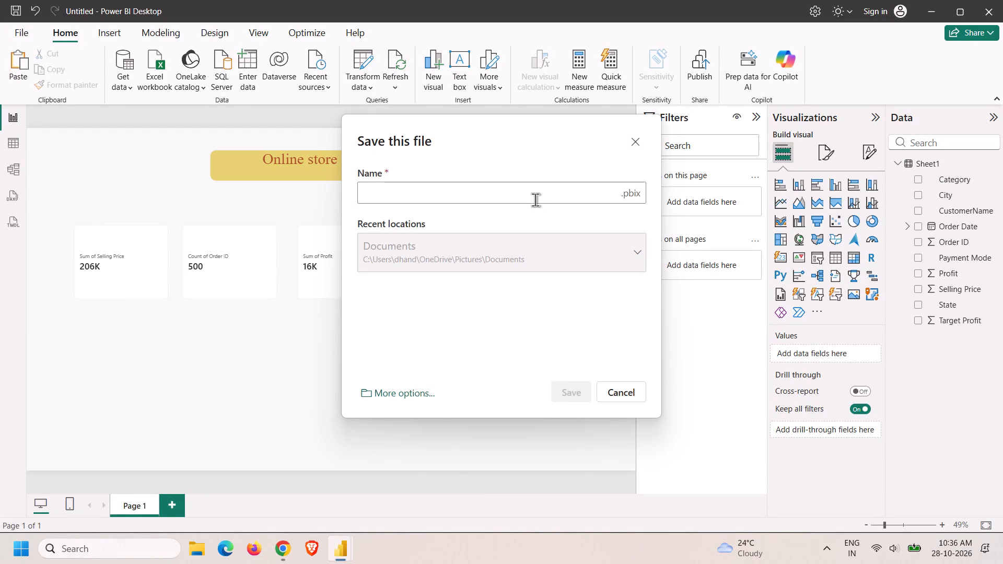
{"action": "left_click", "coordinate": [534, 199]}
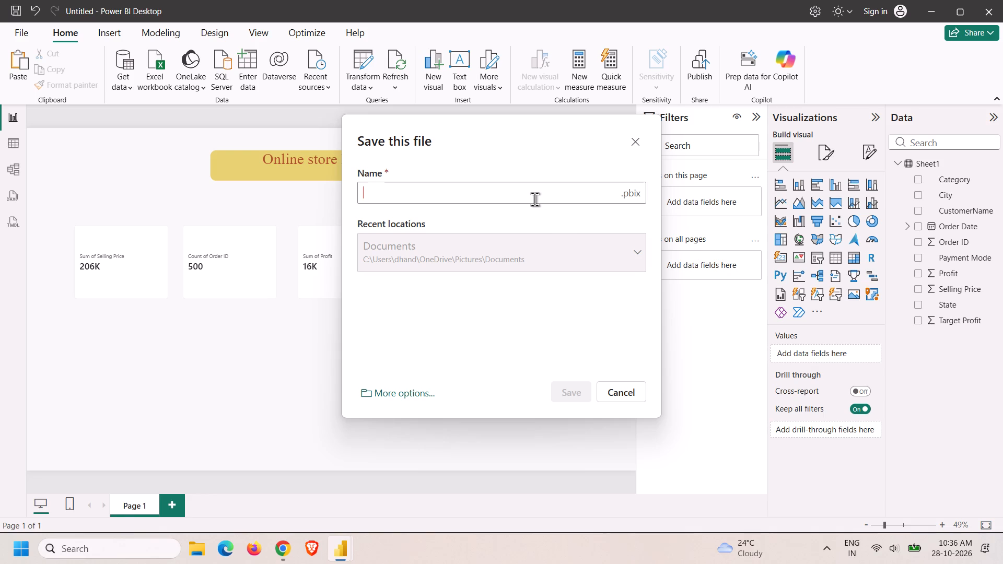
{"action": "type", "text": "online store dashboard"}
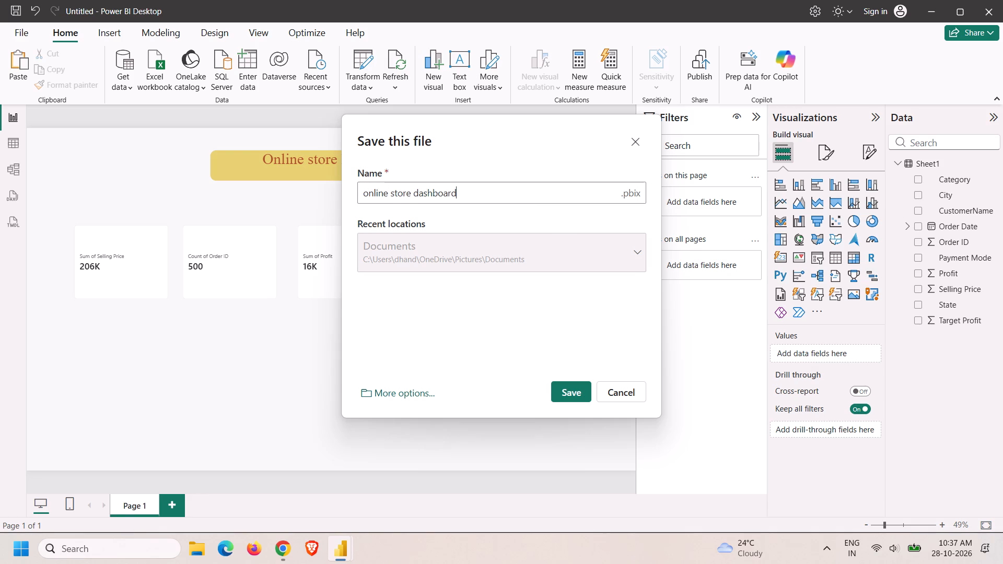
{"action": "key", "text": "Return"}
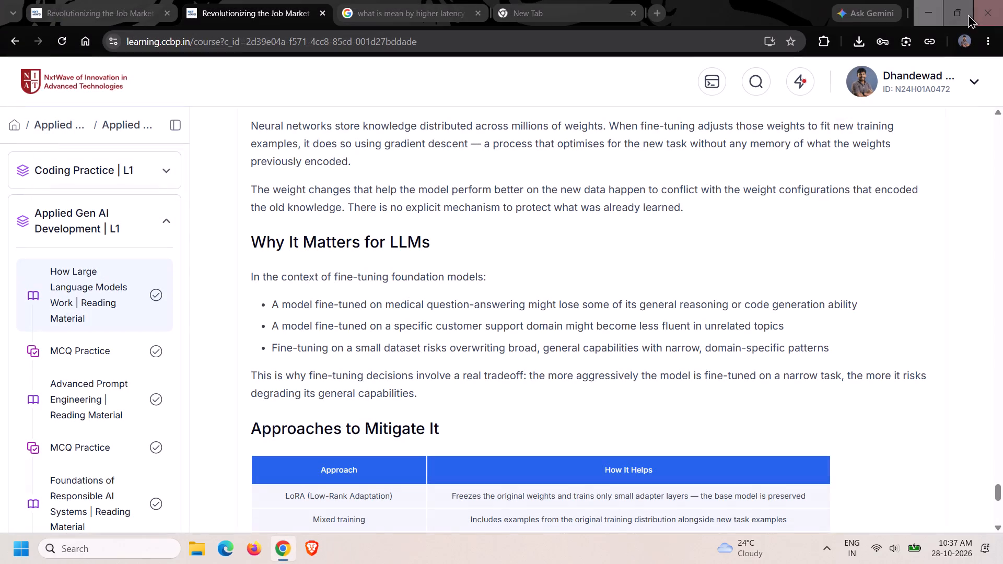
Switch to the new tab in Google Chrome, search the web for aws and open the AWS Free Tier site.
{"action": "left_click", "coordinate": [589, 0]}
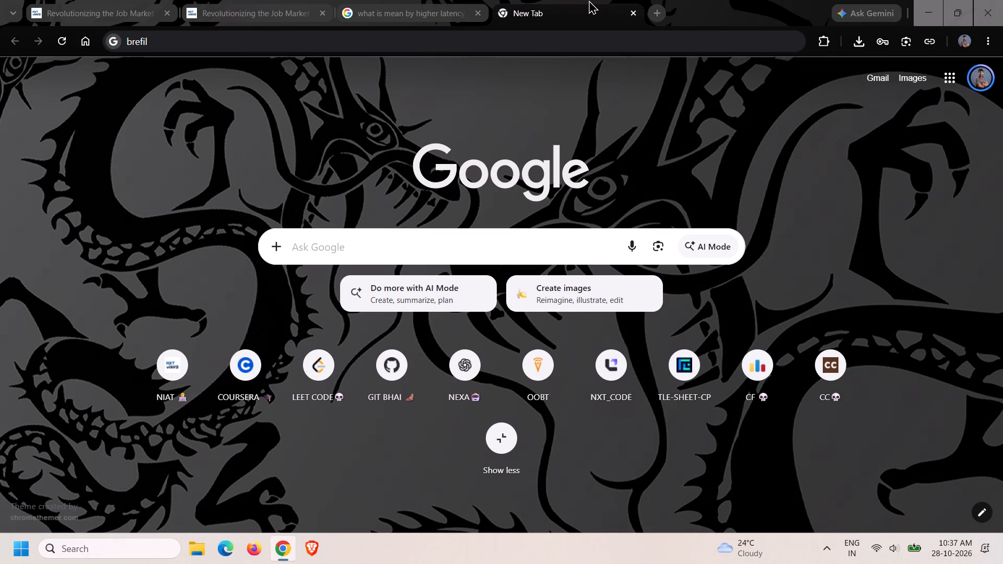
{"action": "type", "text": "aws"}
{"action": "left_click", "coordinate": [553, 48]}
{"action": "key", "text": "BackSpace"}
{"action": "key", "text": "BackSpace"}
{"action": "key", "text": "BackSpace"}
{"action": "key", "text": "BackSpace"}
{"action": "key", "text": "BackSpace"}
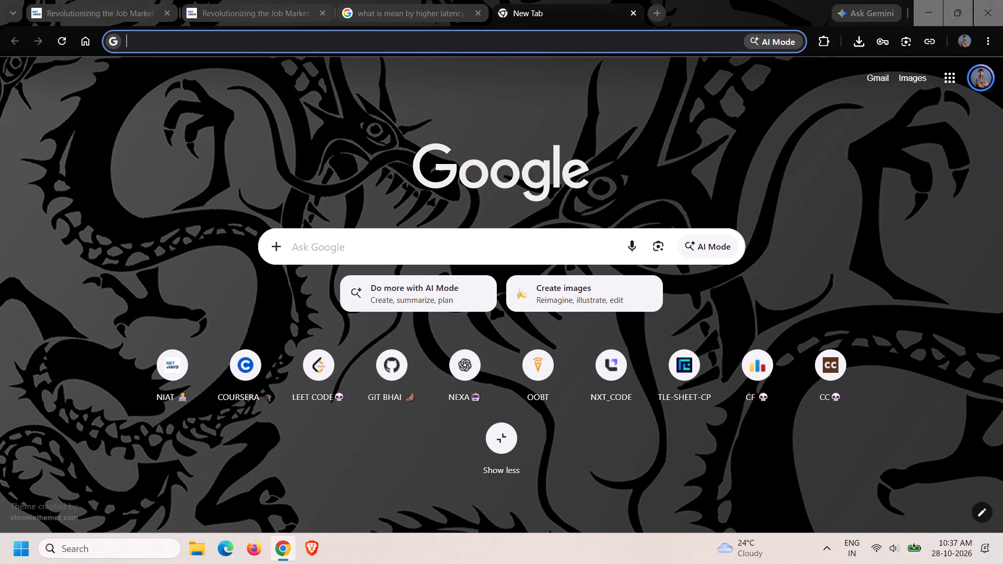
{"action": "type", "text": "as"}
{"action": "key", "text": "BackSpace"}
{"action": "type", "text": "ws"}
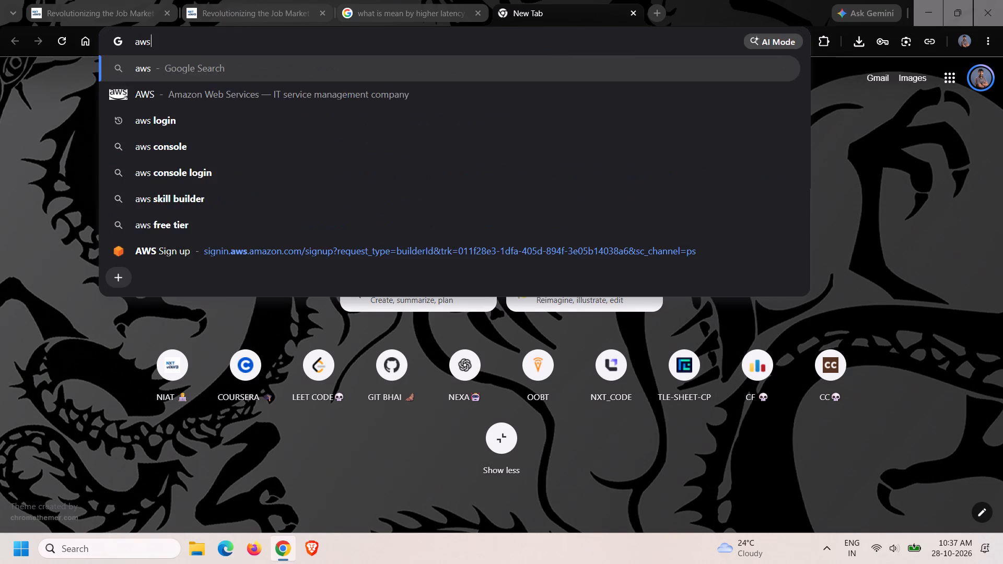